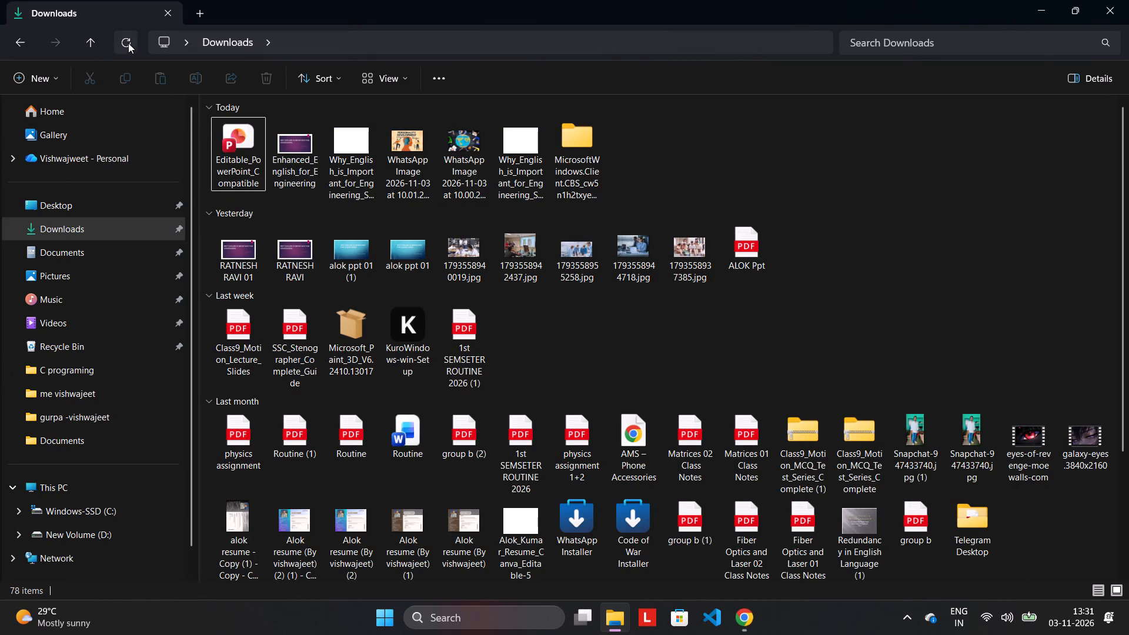
{"action": "double_click", "coordinate": [241, 145]}
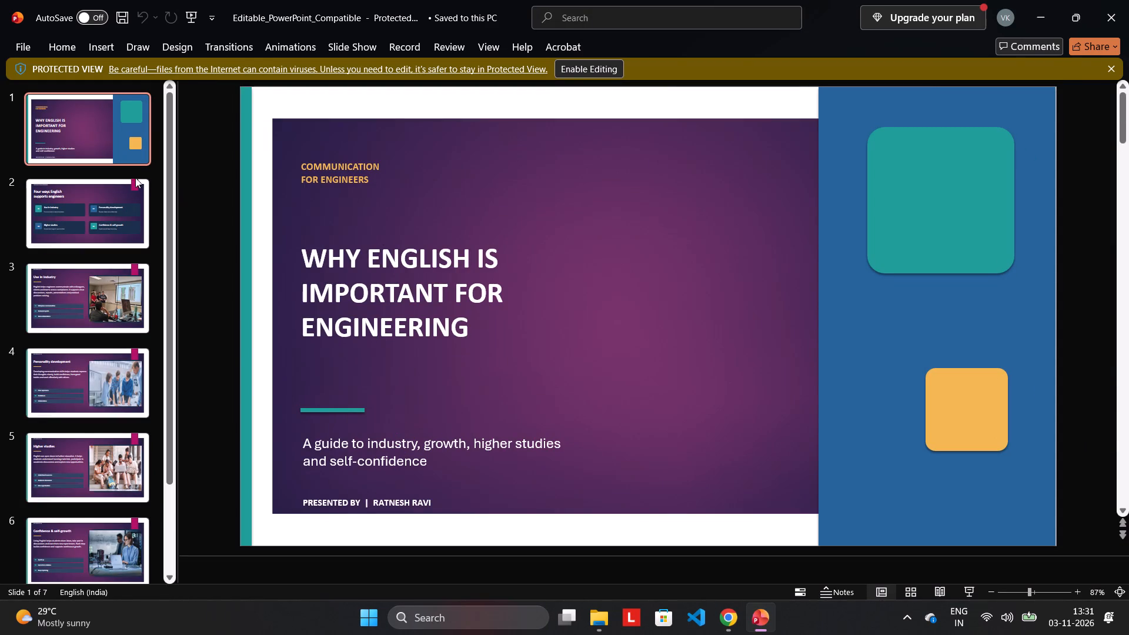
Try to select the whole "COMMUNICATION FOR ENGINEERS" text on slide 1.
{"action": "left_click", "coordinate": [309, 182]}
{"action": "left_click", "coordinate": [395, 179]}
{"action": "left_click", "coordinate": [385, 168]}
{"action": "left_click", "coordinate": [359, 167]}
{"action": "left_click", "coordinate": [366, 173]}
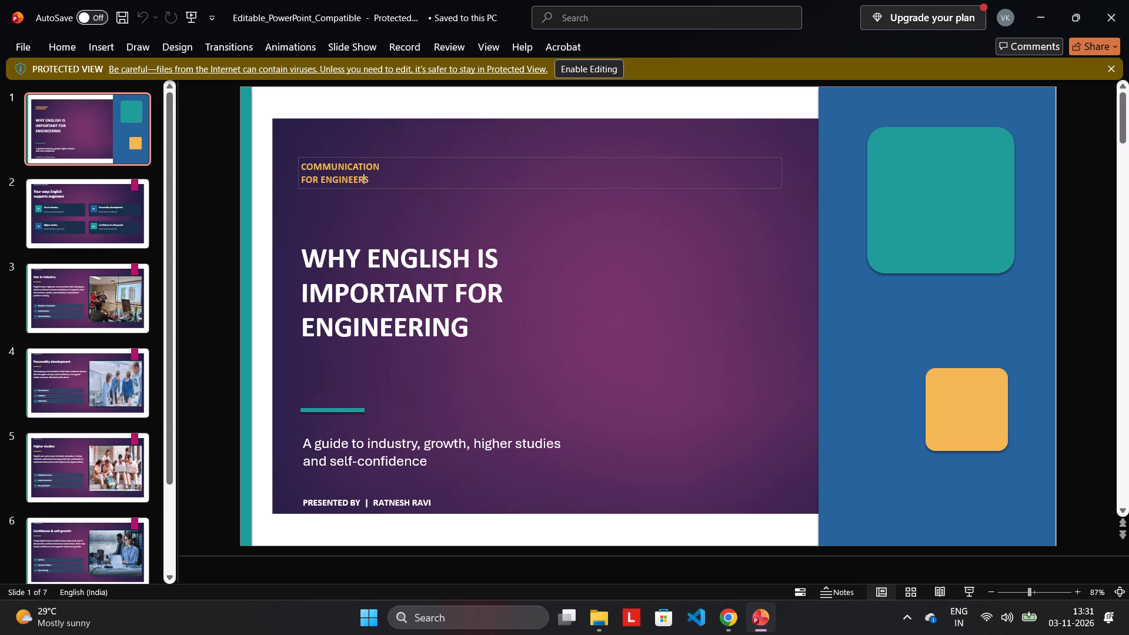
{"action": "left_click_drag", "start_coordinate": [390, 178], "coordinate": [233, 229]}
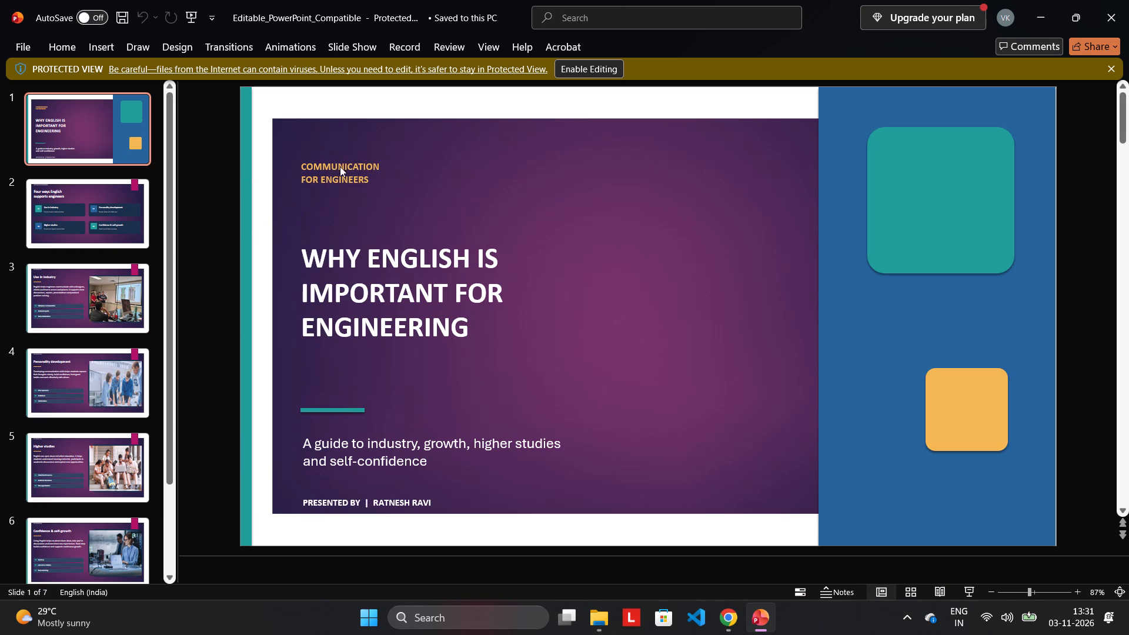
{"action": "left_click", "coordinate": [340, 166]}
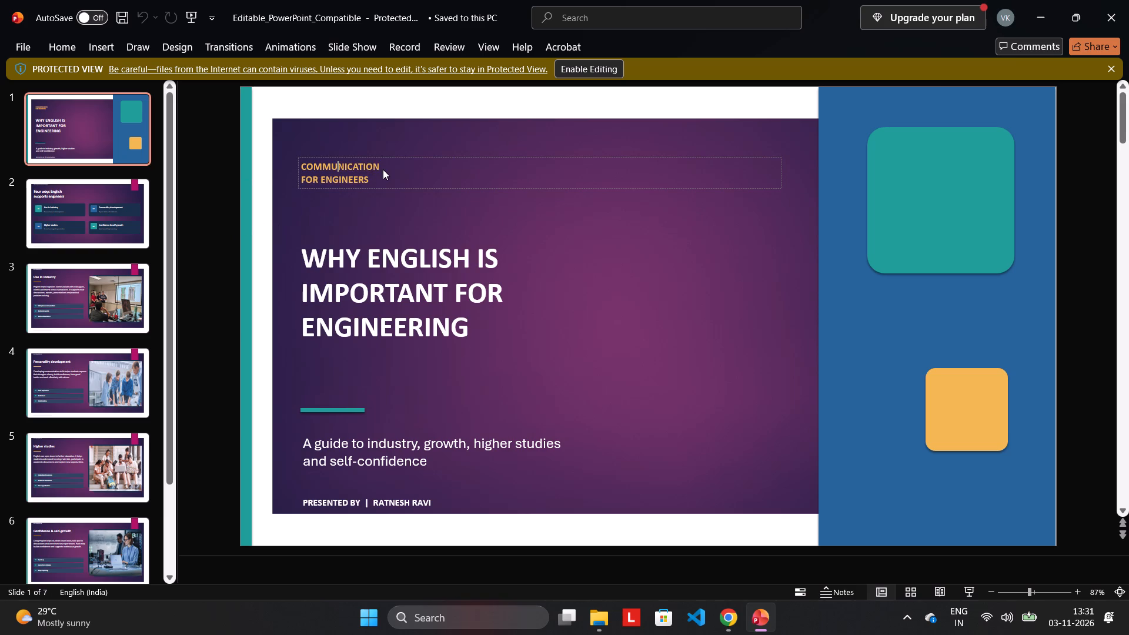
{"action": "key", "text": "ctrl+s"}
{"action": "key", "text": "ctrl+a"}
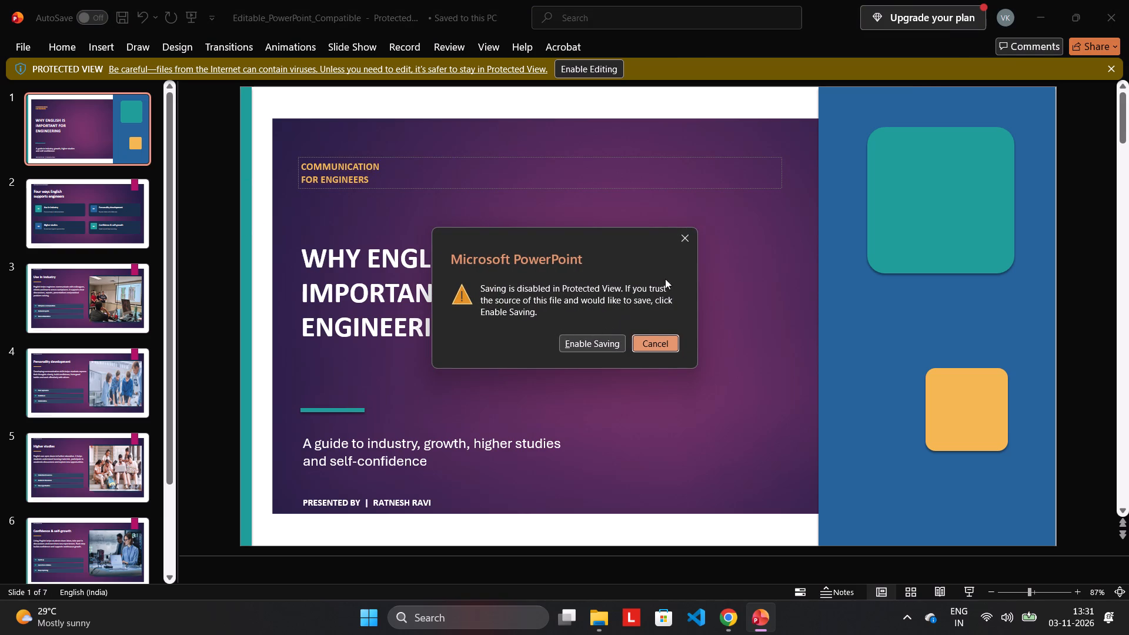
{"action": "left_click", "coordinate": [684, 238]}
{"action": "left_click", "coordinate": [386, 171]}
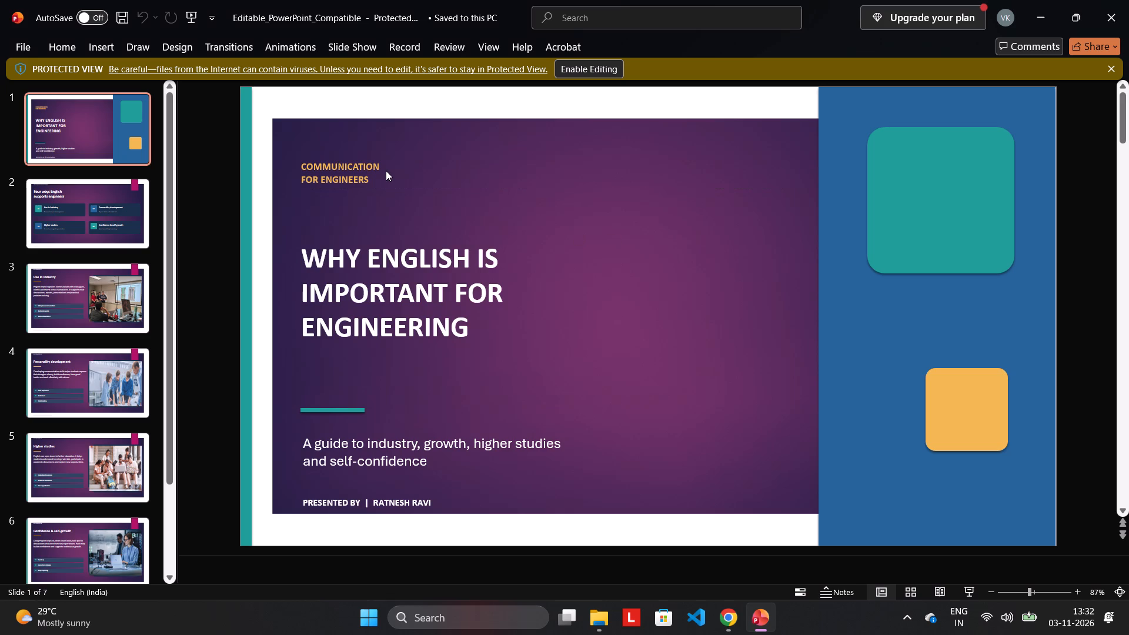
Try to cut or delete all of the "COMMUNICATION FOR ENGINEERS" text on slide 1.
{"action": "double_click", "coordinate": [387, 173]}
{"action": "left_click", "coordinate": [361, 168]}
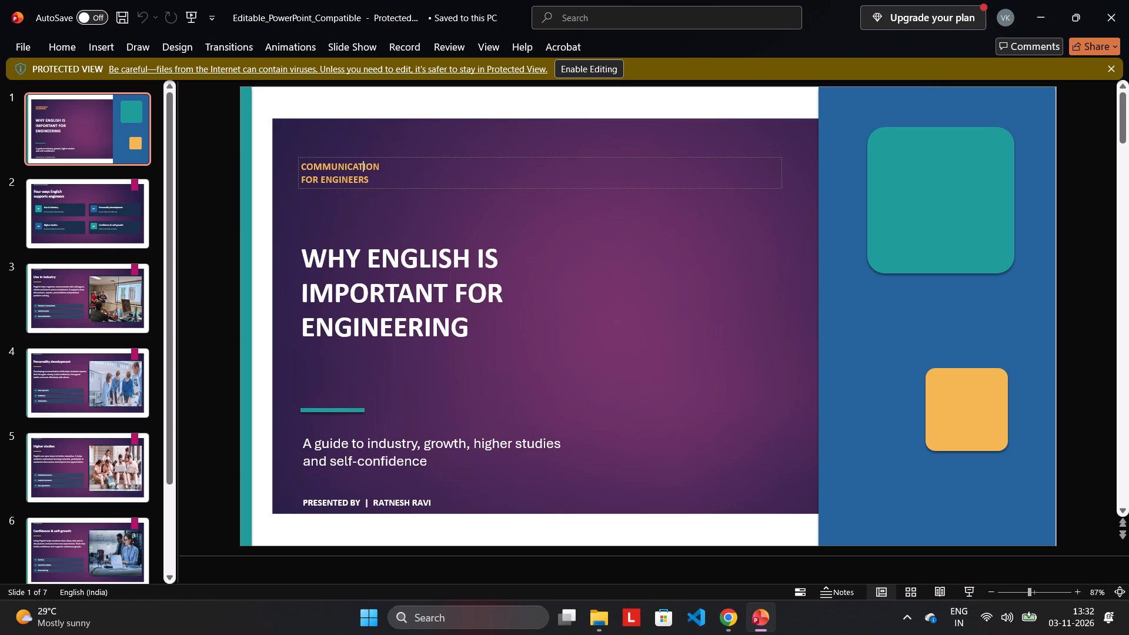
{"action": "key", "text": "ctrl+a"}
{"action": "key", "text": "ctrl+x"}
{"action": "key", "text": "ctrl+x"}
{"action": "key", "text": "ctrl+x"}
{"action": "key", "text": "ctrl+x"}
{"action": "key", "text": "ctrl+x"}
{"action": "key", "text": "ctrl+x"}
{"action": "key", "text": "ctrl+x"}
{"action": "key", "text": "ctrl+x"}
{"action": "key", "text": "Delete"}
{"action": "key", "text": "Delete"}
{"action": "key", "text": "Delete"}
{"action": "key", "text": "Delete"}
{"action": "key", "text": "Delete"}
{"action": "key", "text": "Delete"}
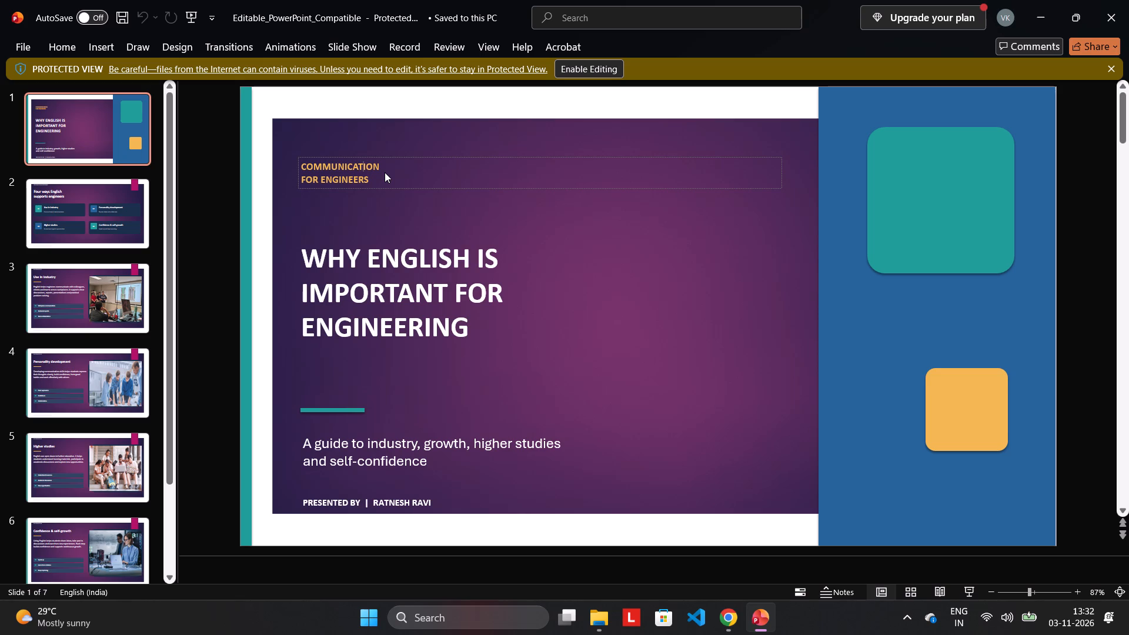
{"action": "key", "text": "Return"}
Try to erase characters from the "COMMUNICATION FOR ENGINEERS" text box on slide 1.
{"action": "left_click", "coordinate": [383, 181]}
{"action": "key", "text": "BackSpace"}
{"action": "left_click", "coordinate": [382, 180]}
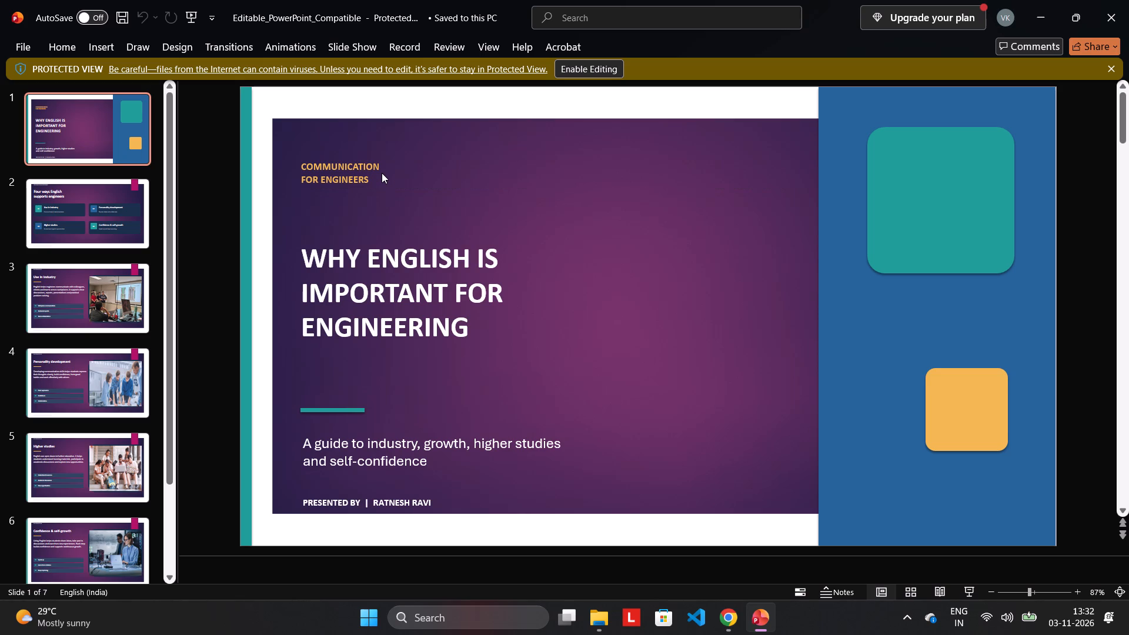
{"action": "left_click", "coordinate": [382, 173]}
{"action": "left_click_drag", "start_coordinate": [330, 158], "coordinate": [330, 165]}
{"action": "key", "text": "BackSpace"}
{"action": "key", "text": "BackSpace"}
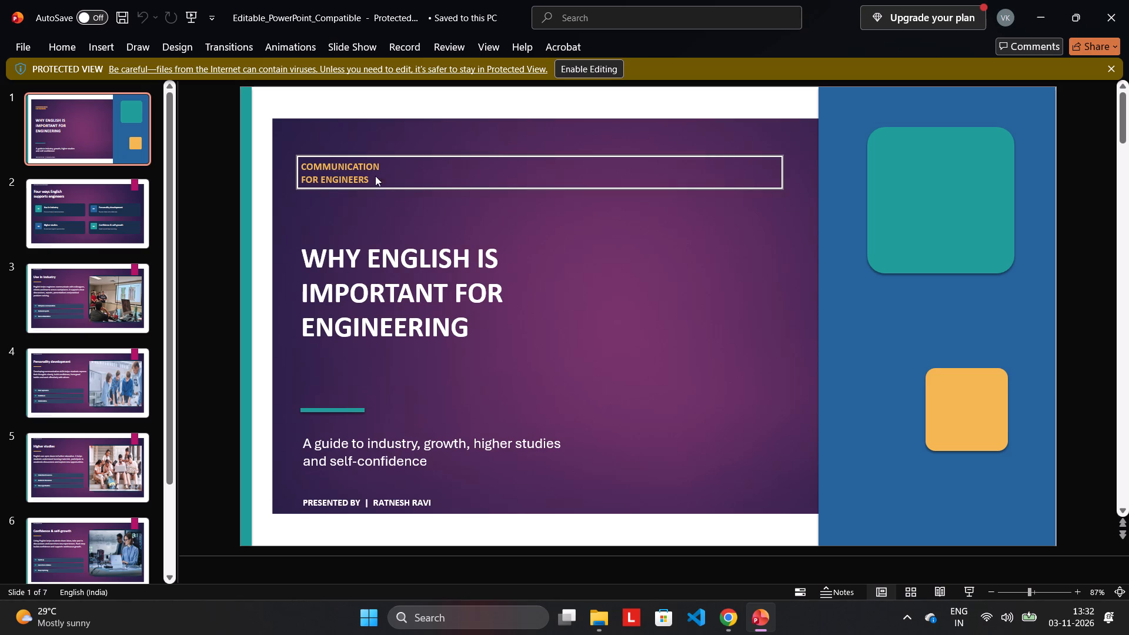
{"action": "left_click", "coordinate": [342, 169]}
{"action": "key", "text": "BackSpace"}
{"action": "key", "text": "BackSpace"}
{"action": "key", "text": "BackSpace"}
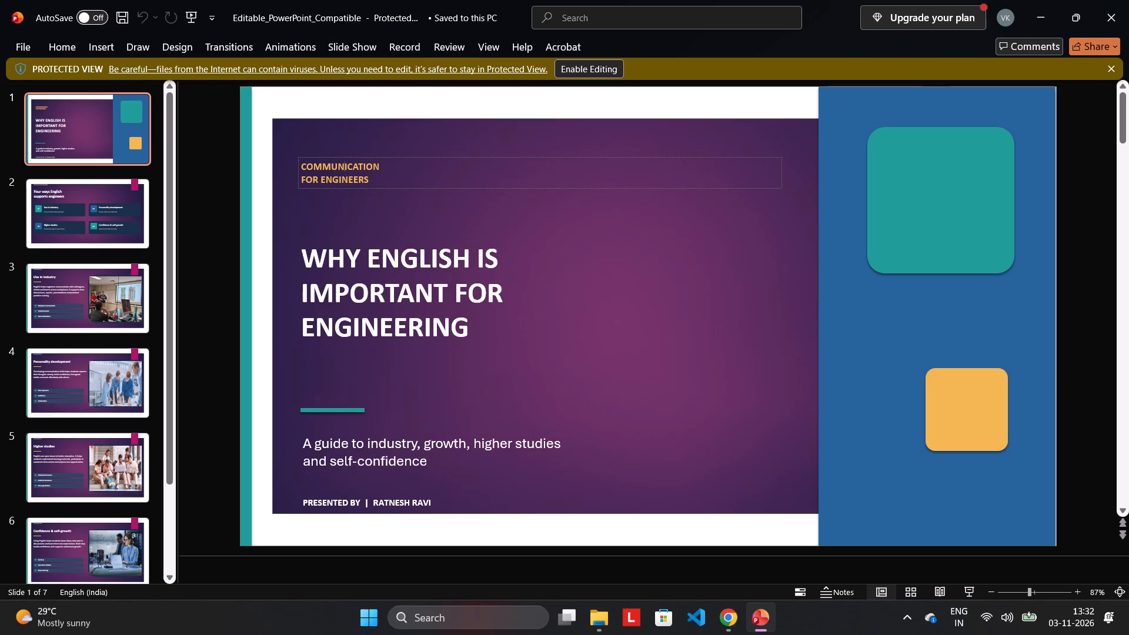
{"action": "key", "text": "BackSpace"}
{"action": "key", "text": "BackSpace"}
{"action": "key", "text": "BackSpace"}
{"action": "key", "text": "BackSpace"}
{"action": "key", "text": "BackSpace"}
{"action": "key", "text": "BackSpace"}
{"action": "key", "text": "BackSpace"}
Look through the remaining slides up to the Thank You slide and close the presentation.
{"action": "left_click", "coordinate": [120, 210]}
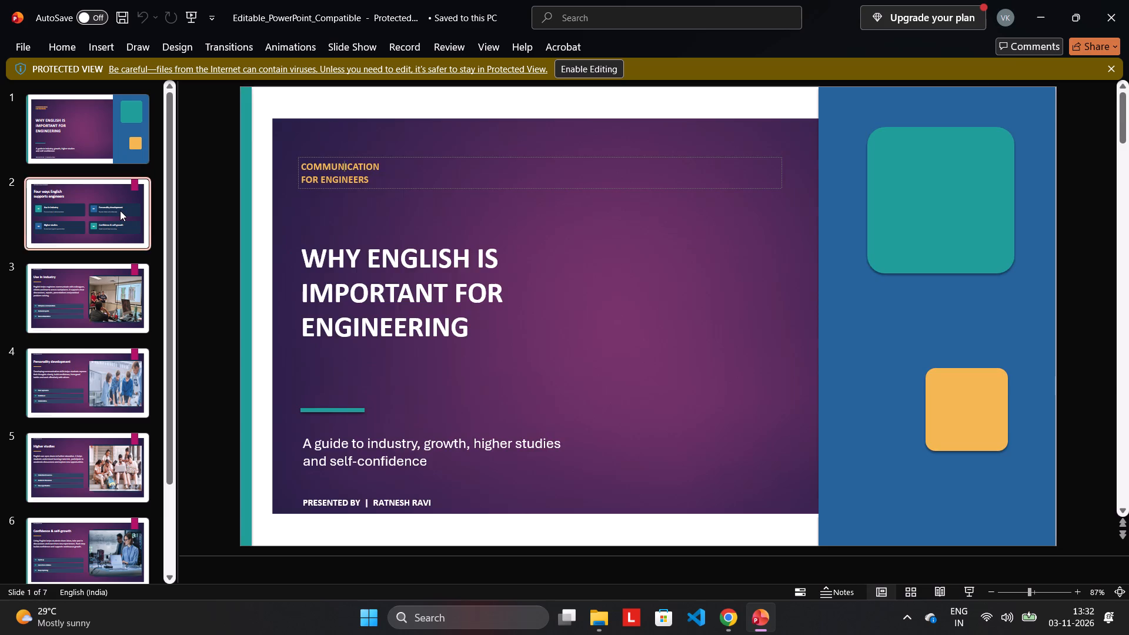
{"action": "left_click", "coordinate": [96, 283]}
{"action": "left_click", "coordinate": [82, 349]}
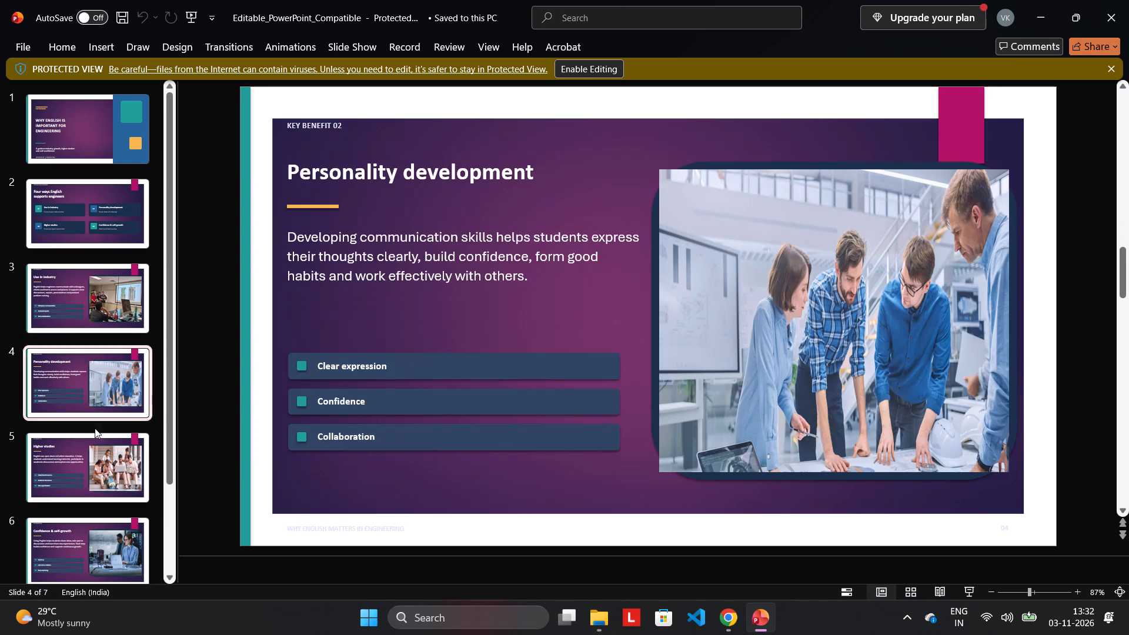
{"action": "left_click", "coordinate": [94, 461]}
{"action": "left_click", "coordinate": [105, 582]}
{"action": "left_click", "coordinate": [102, 513]}
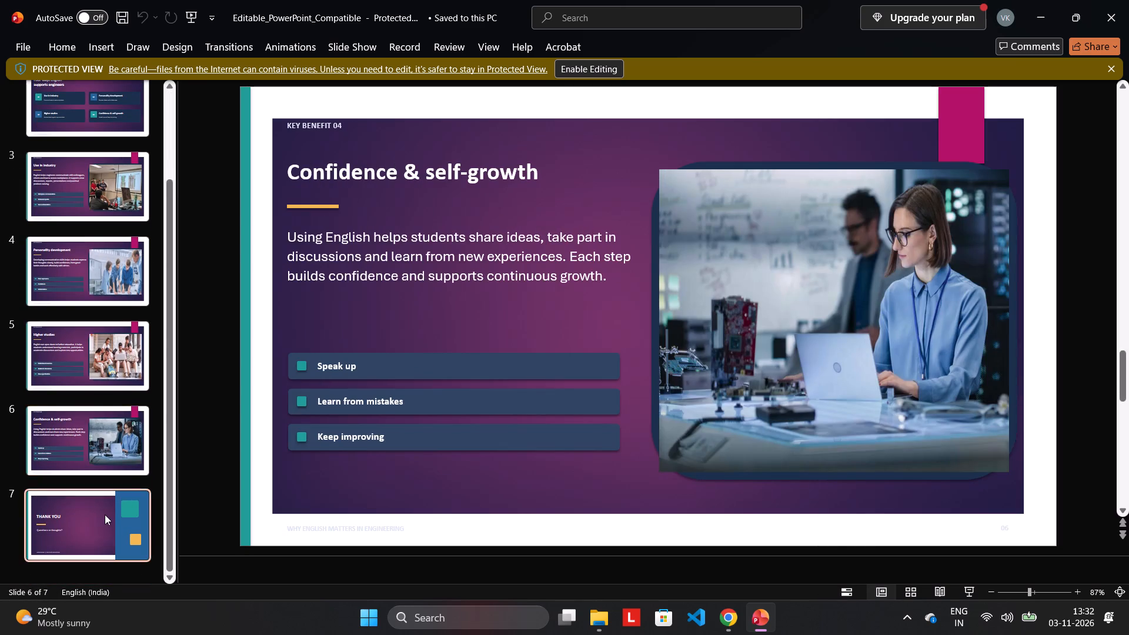
{"action": "left_click", "coordinate": [1123, 2]}
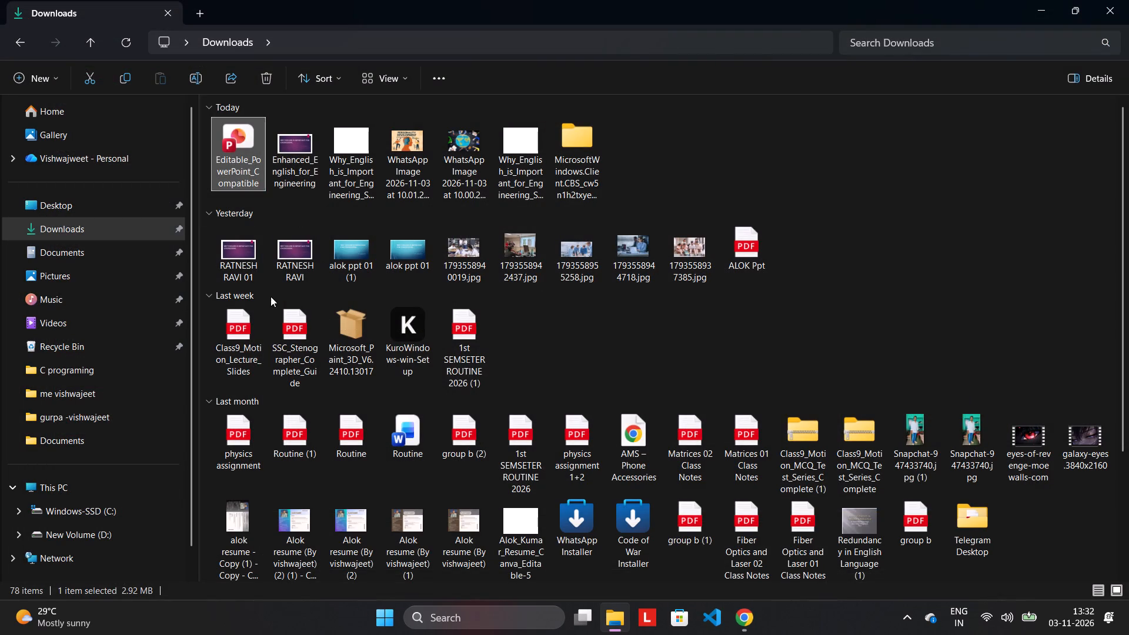
Rename the first presentation in the Yesterday group of Downloads, the one ending in 01, as vishwajeet.
{"action": "right_click", "coordinate": [238, 249]}
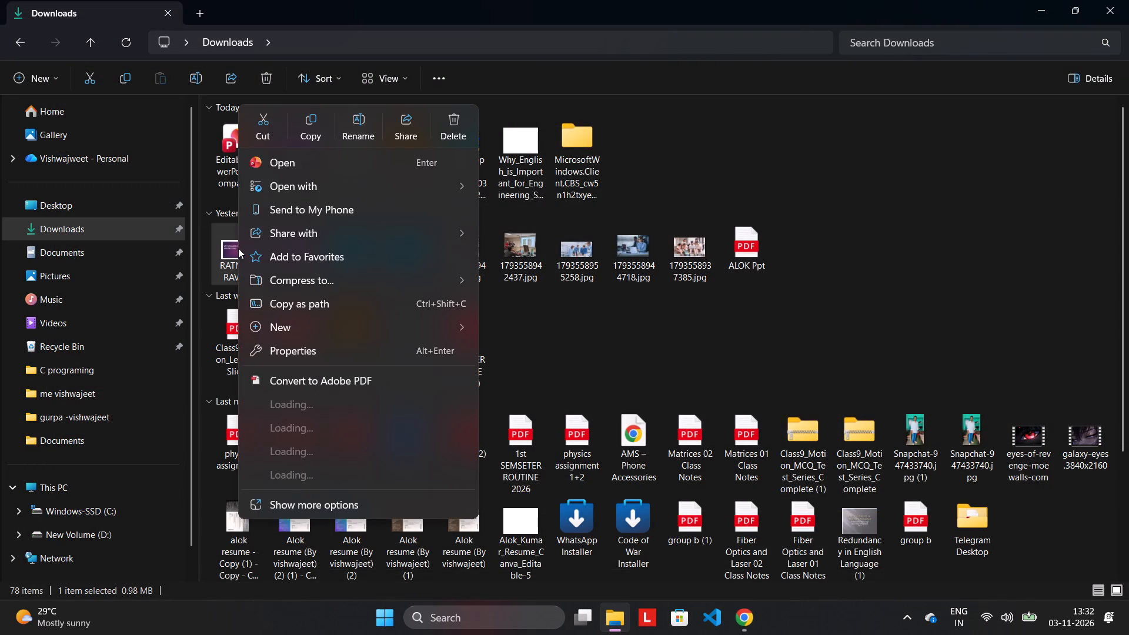
{"action": "left_click", "coordinate": [1015, 326]}
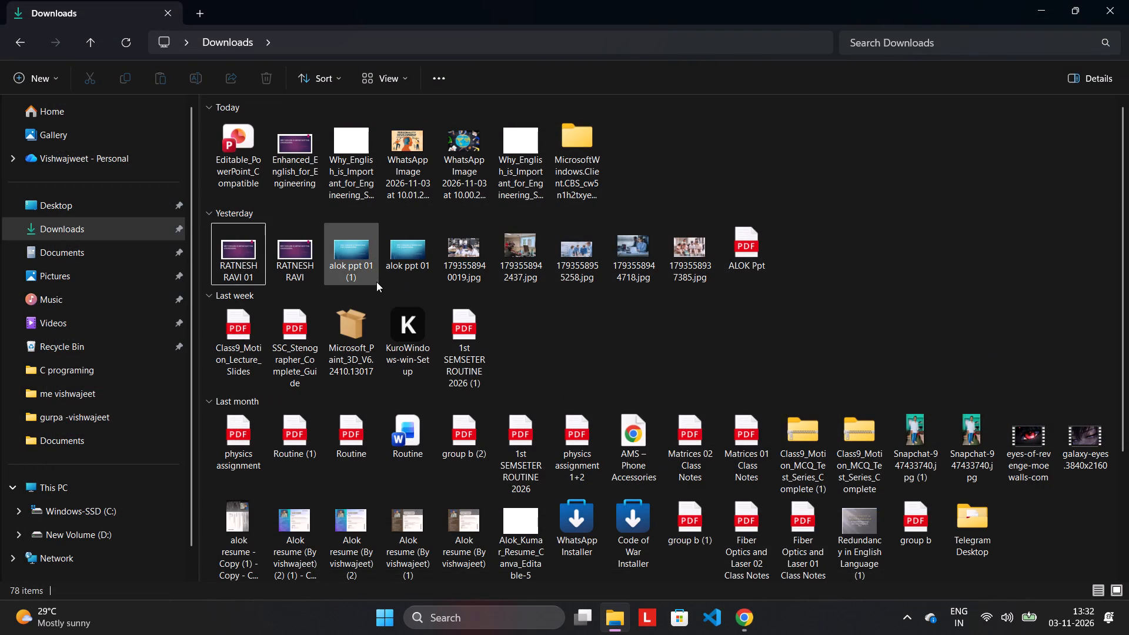
{"action": "key", "text": "F2"}
{"action": "key", "text": "F2"}
{"action": "left_click", "coordinate": [244, 262]}
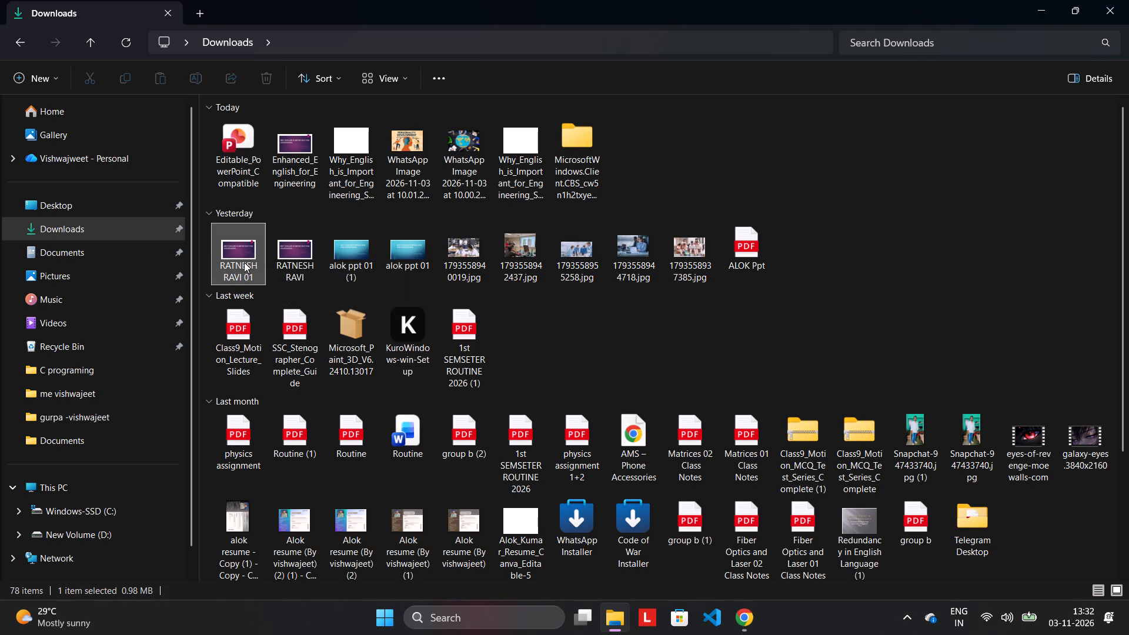
{"action": "key", "text": "F2"}
{"action": "type", "text": "vu="}
{"action": "key", "text": "BackSpace"}
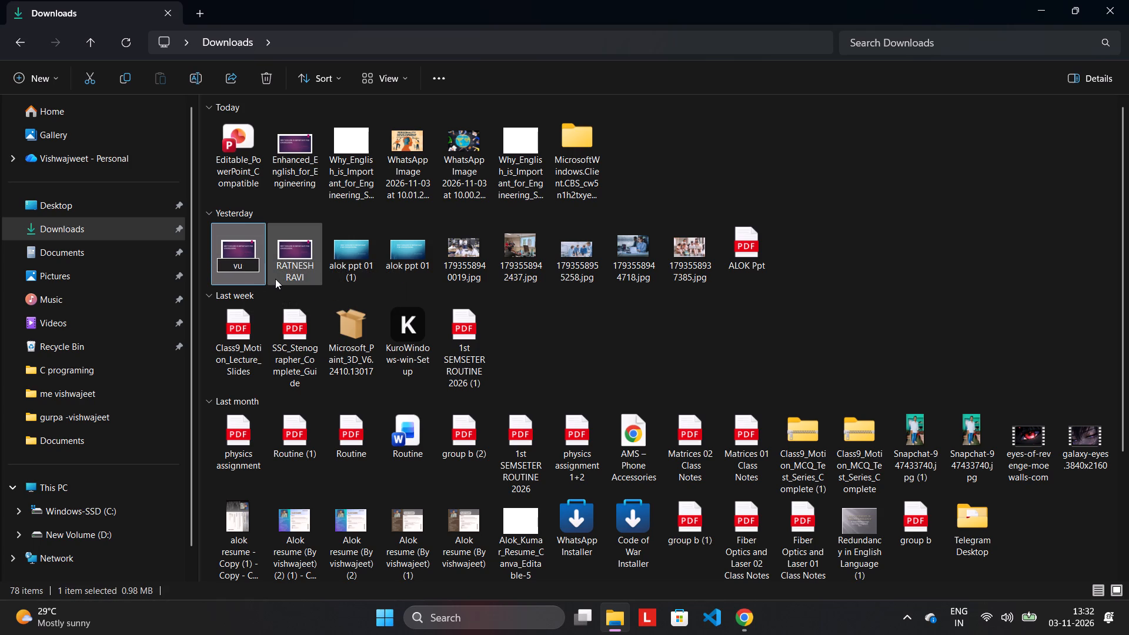
{"action": "key", "text": "BackSpace"}
{"action": "type", "text": "ishwajeeet"}
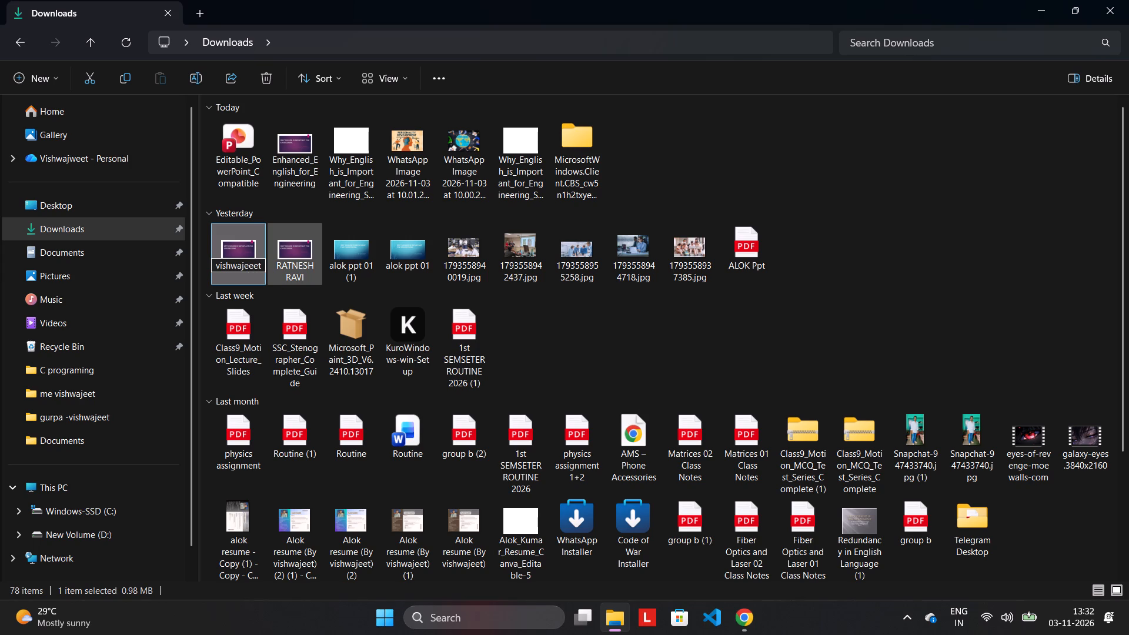
{"action": "key", "text": "Left"}
{"action": "key", "text": "BackSpace"}
{"action": "key", "text": "Right"}
{"action": "key", "text": "Right"}
{"action": "key", "text": "Return"}
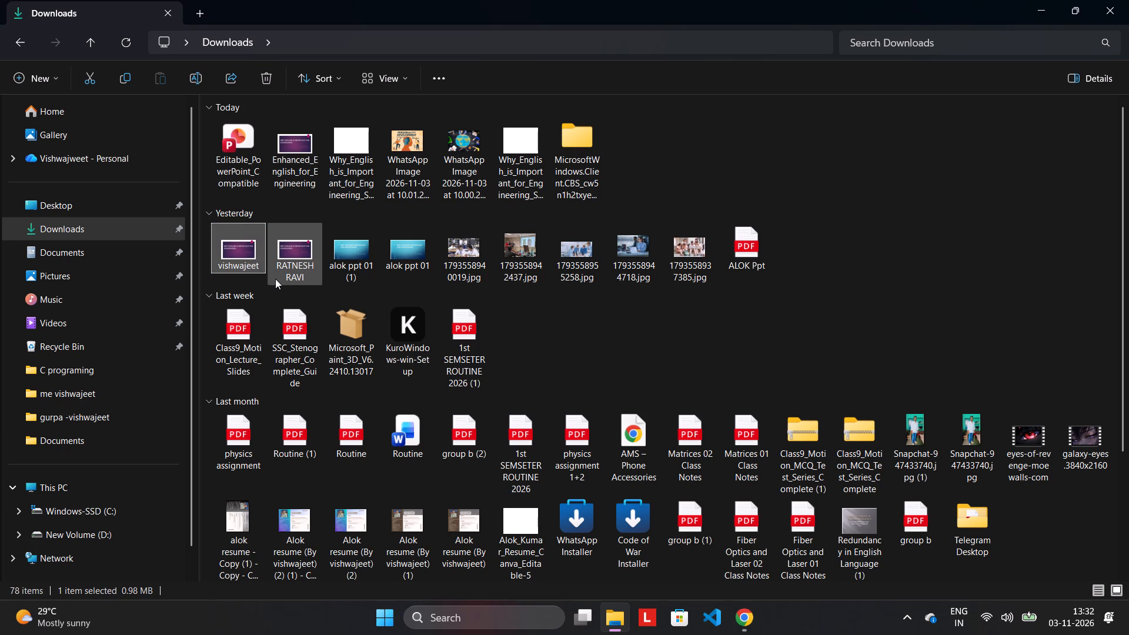
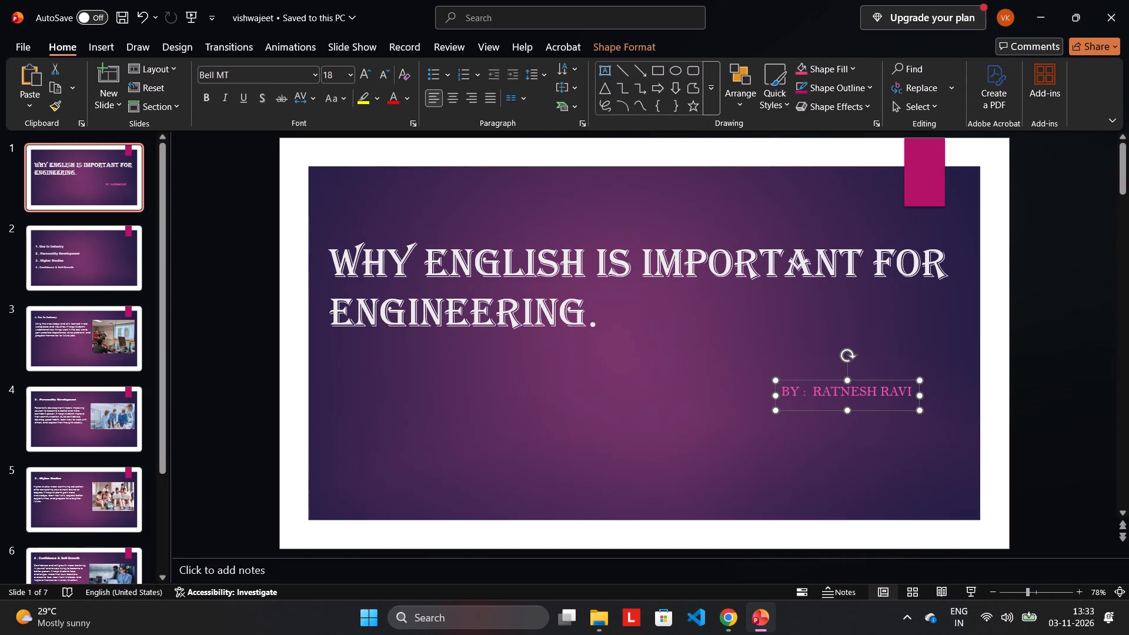
Replace the presenter's name after "BY :" on the title slide with the new presenter's full name.
{"action": "left_click", "coordinate": [887, 390]}
{"action": "key", "text": "Right"}
{"action": "key", "text": "Right"}
{"action": "key", "text": "Right"}
{"action": "key", "text": "BackSpace"}
{"action": "key", "text": "BackSpace"}
{"action": "key", "text": "BackSpace"}
{"action": "key", "text": "BackSpace"}
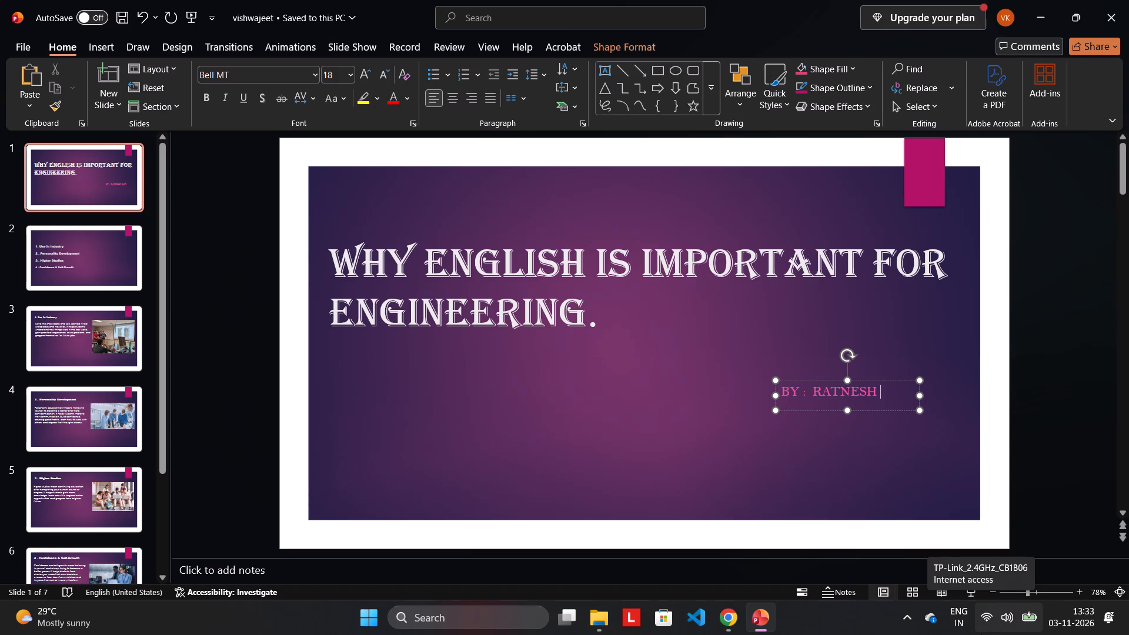
{"action": "key", "text": "BackSpace"}
{"action": "key", "text": "BackSpace"}
{"action": "key", "text": "BackSpace"}
{"action": "key", "text": "BackSpace"}
{"action": "key", "text": "BackSpace"}
{"action": "key", "text": "BackSpace"}
{"action": "key", "text": "BackSpace"}
{"action": "key", "text": "BackSpace"}
{"action": "key", "text": "BackSpace"}
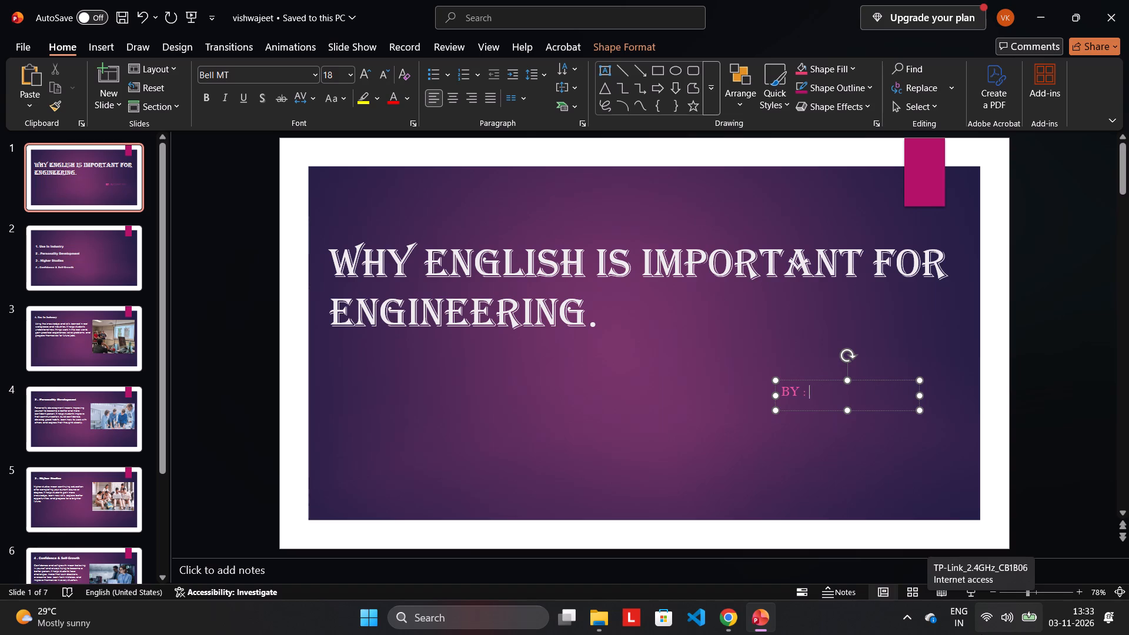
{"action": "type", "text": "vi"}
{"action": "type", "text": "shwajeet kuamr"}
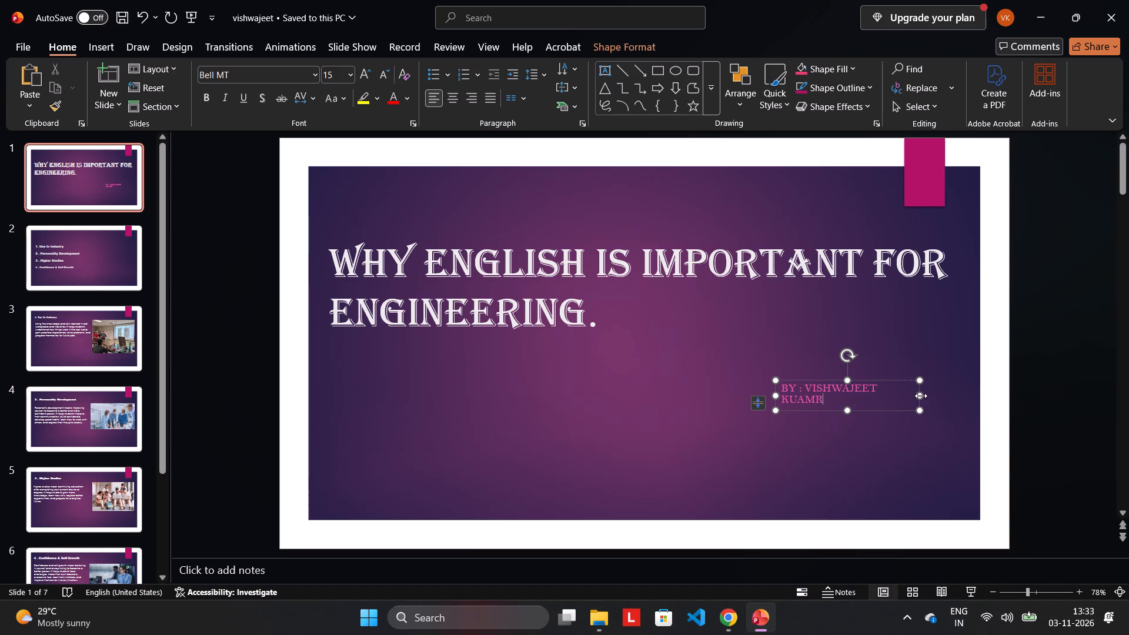
Widen the byline text box on the title slide so the presenter's name fits on one line.
{"action": "left_click_drag", "start_coordinate": [919, 396], "coordinate": [941, 394]}
{"action": "left_click", "coordinate": [835, 436]}
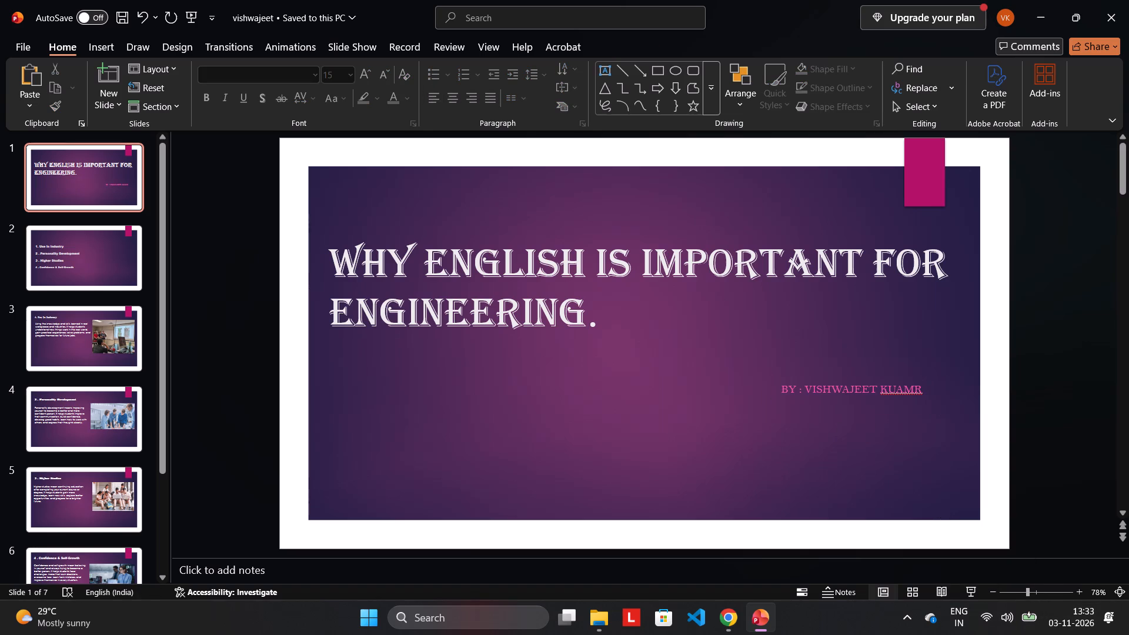
Correct the misspelled surname in the title slide's byline using the suggested spelling.
{"action": "right_click", "coordinate": [903, 385]}
{"action": "left_click", "coordinate": [925, 390]}
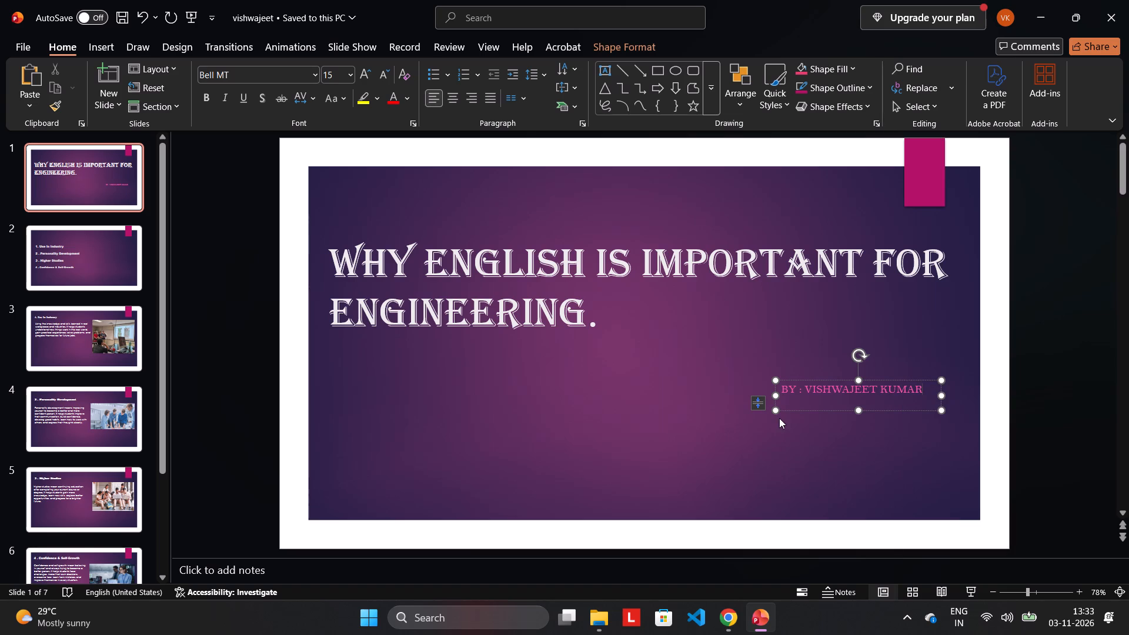
Enlarge the byline text box and place it lower beneath the title, trimming its extra height.
{"action": "left_click_drag", "start_coordinate": [775, 411], "coordinate": [757, 426]}
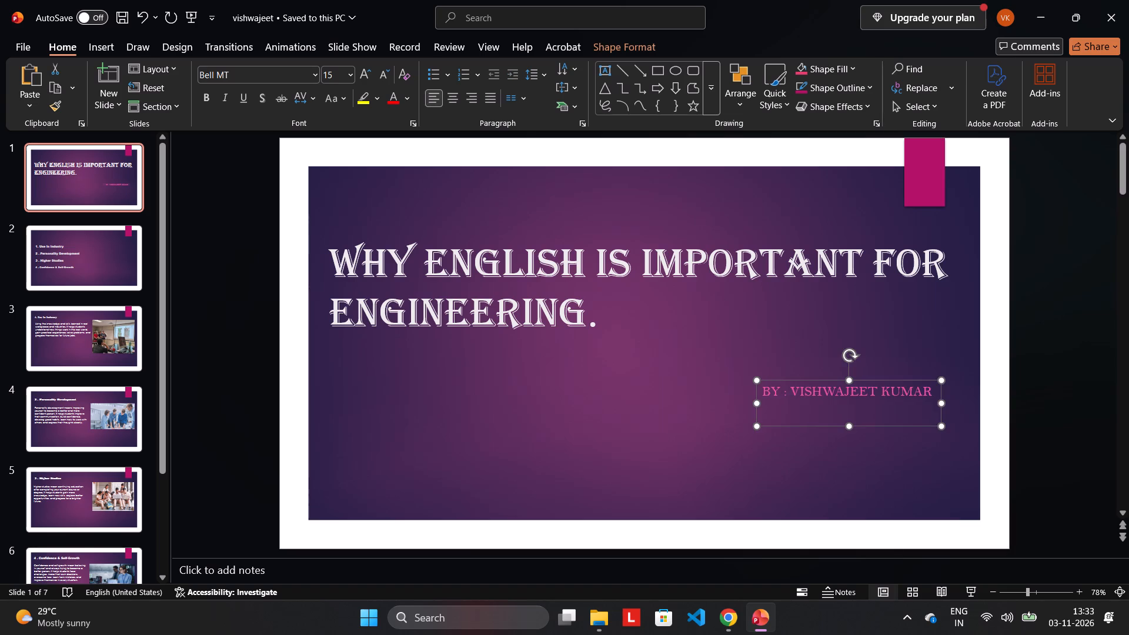
{"action": "left_click", "coordinate": [841, 462]}
{"action": "left_click", "coordinate": [807, 386]}
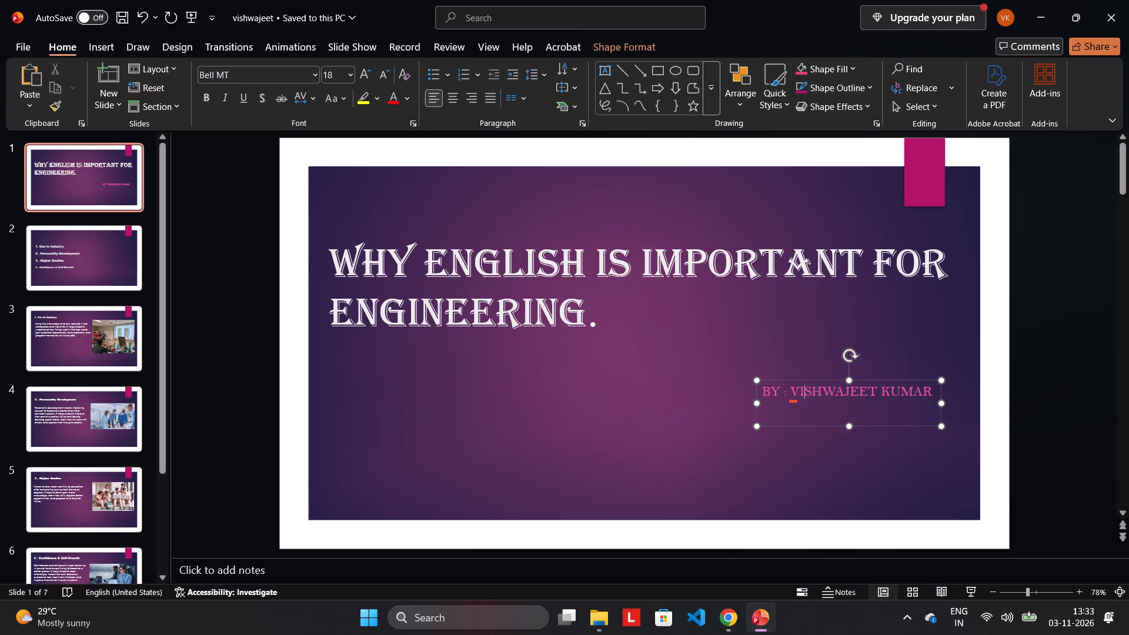
{"action": "left_click_drag", "start_coordinate": [832, 381], "coordinate": [832, 415]}
{"action": "left_click", "coordinate": [820, 379]}
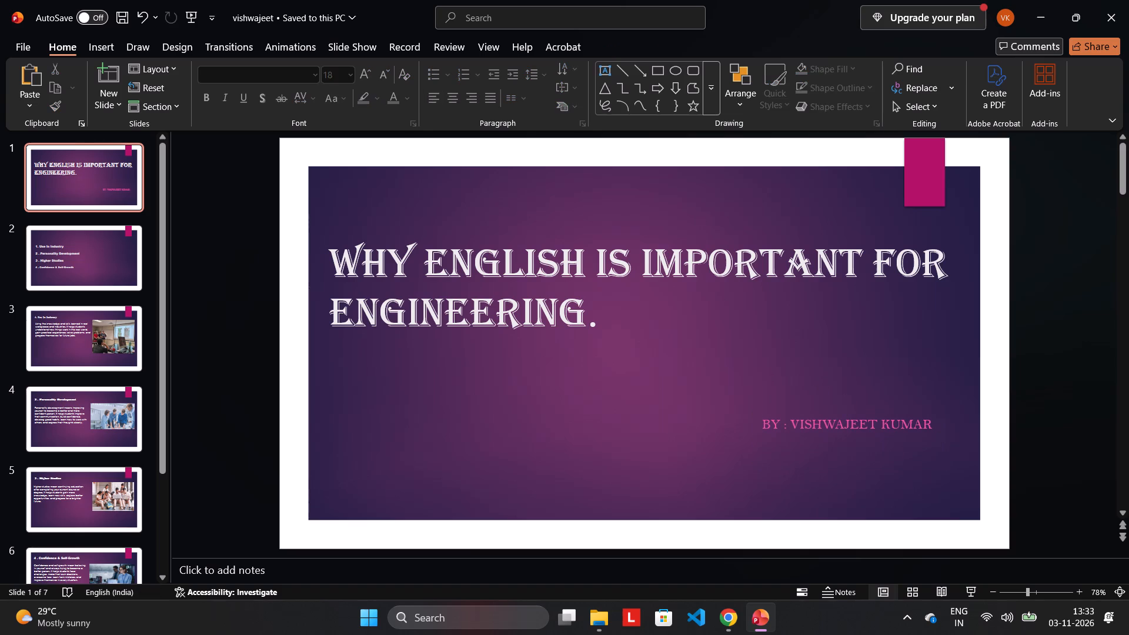
{"action": "left_click", "coordinate": [778, 424]}
{"action": "left_click_drag", "start_coordinate": [758, 412], "coordinate": [758, 405]}
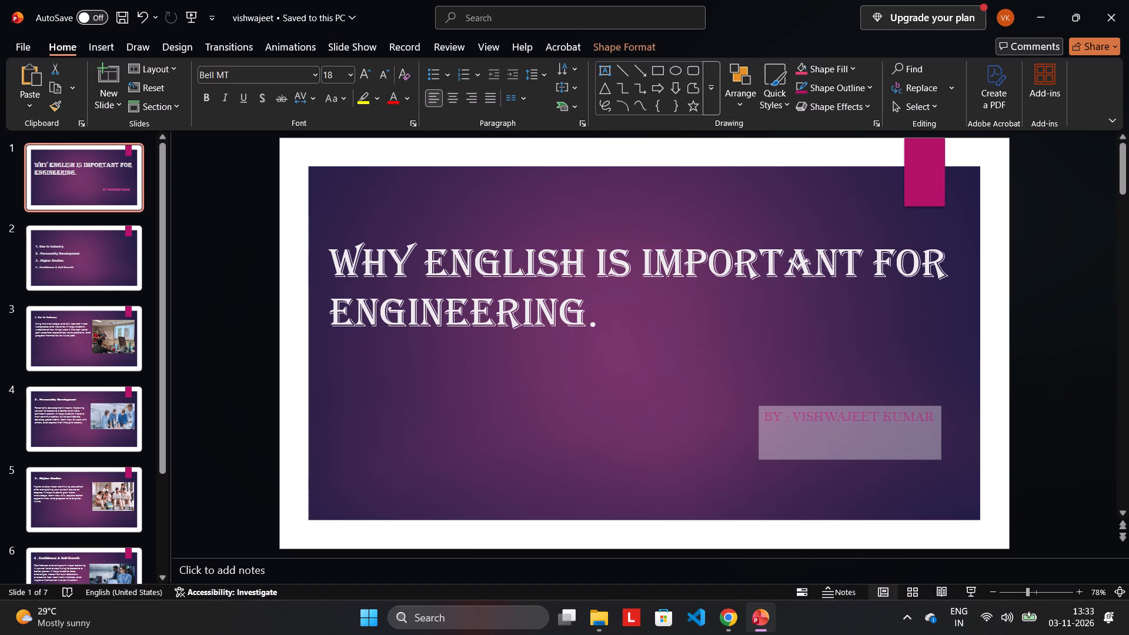
{"action": "left_click_drag", "start_coordinate": [758, 405], "coordinate": [744, 400]}
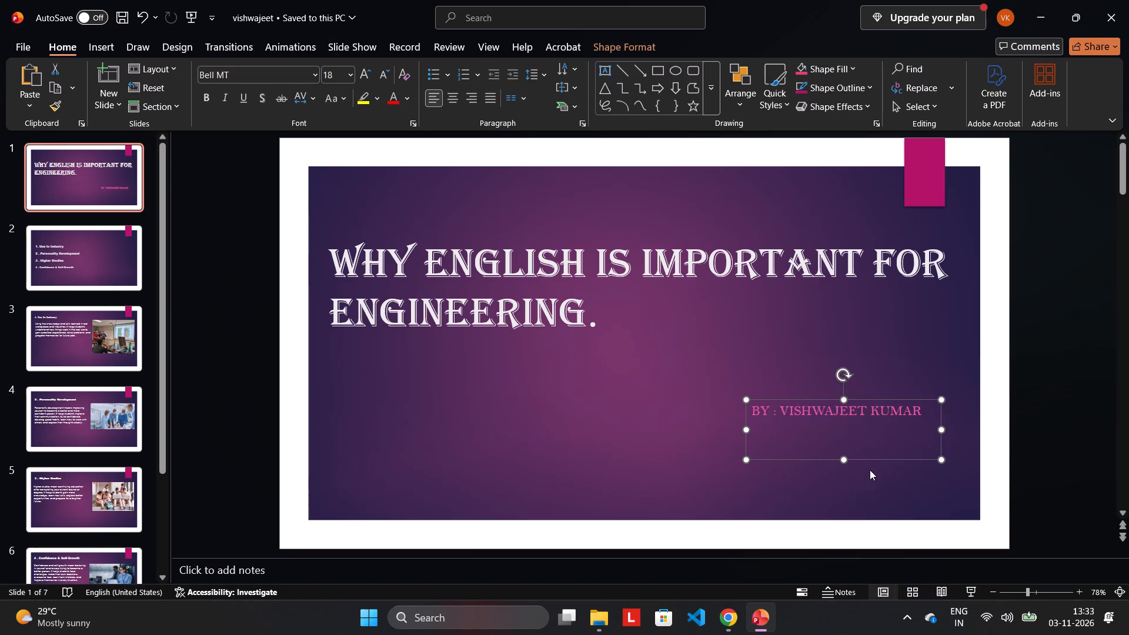
{"action": "left_click_drag", "start_coordinate": [841, 459], "coordinate": [845, 435]}
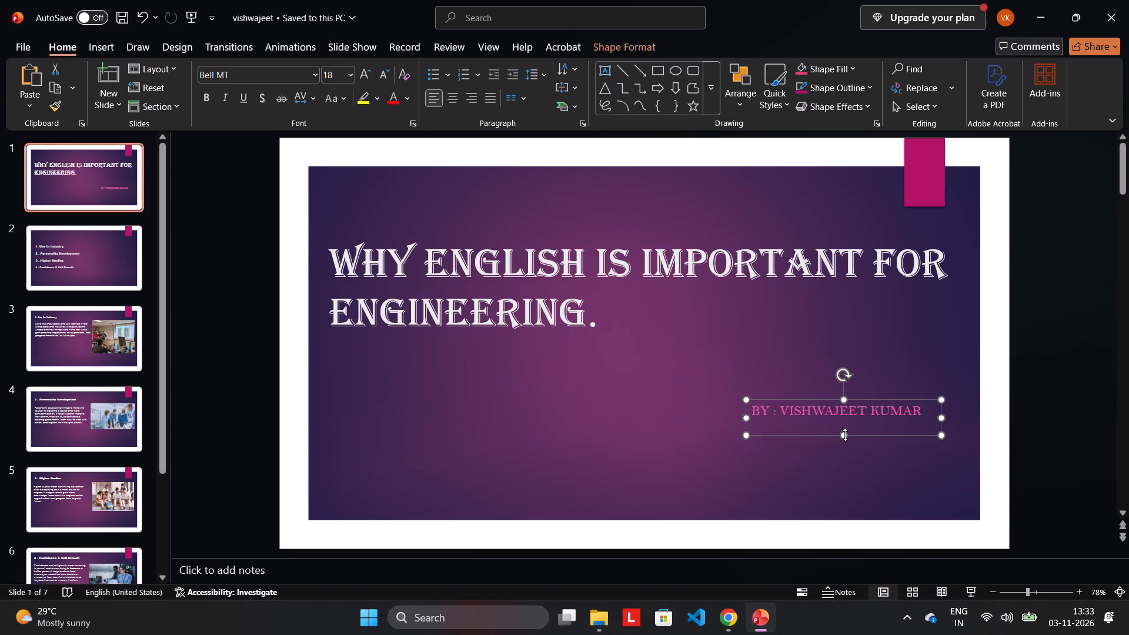
{"action": "left_click", "coordinate": [869, 358]}
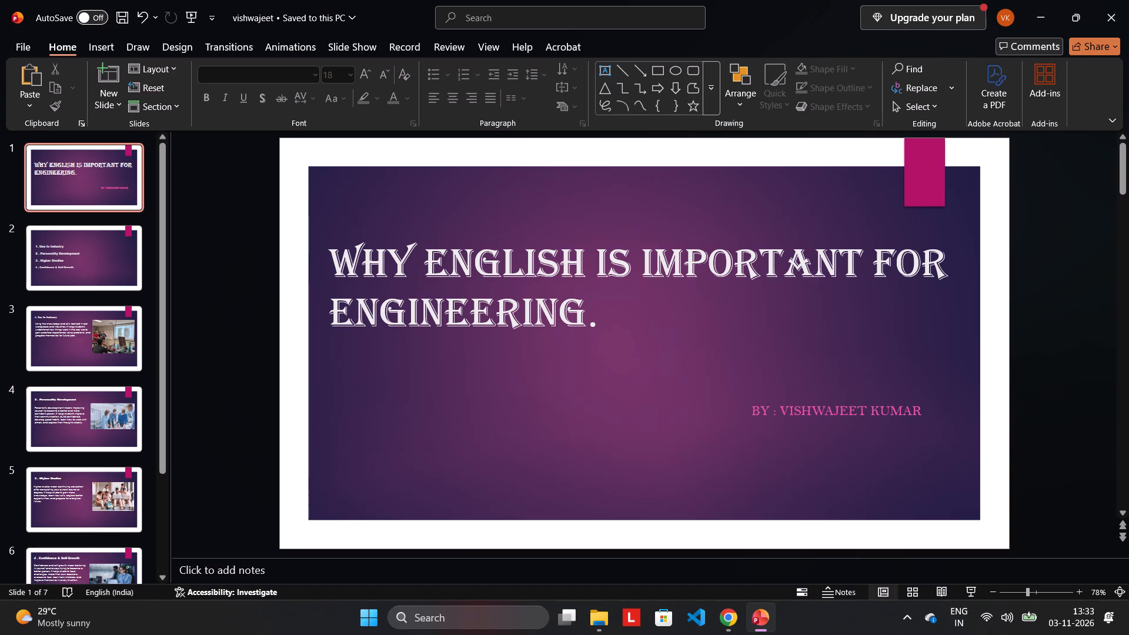
Draw a rounded rectangle about 8.82 cm wide and 1.91 cm high in the empty upper area of slide 2.
{"action": "left_click", "coordinate": [75, 299]}
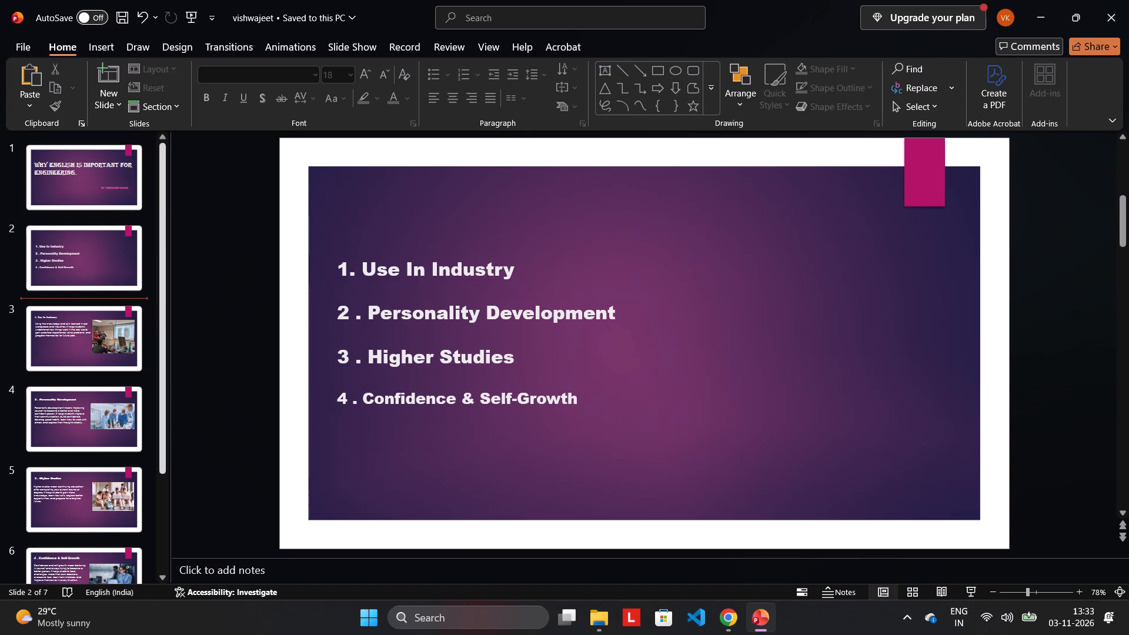
{"action": "left_click", "coordinate": [662, 71]}
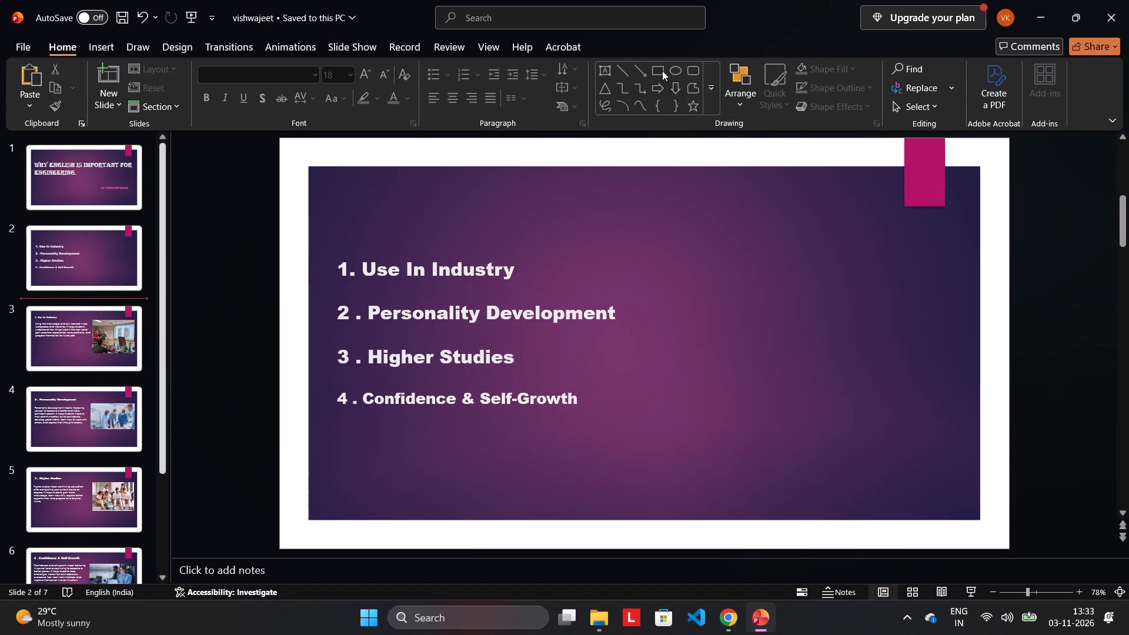
{"action": "left_click", "coordinate": [662, 67]}
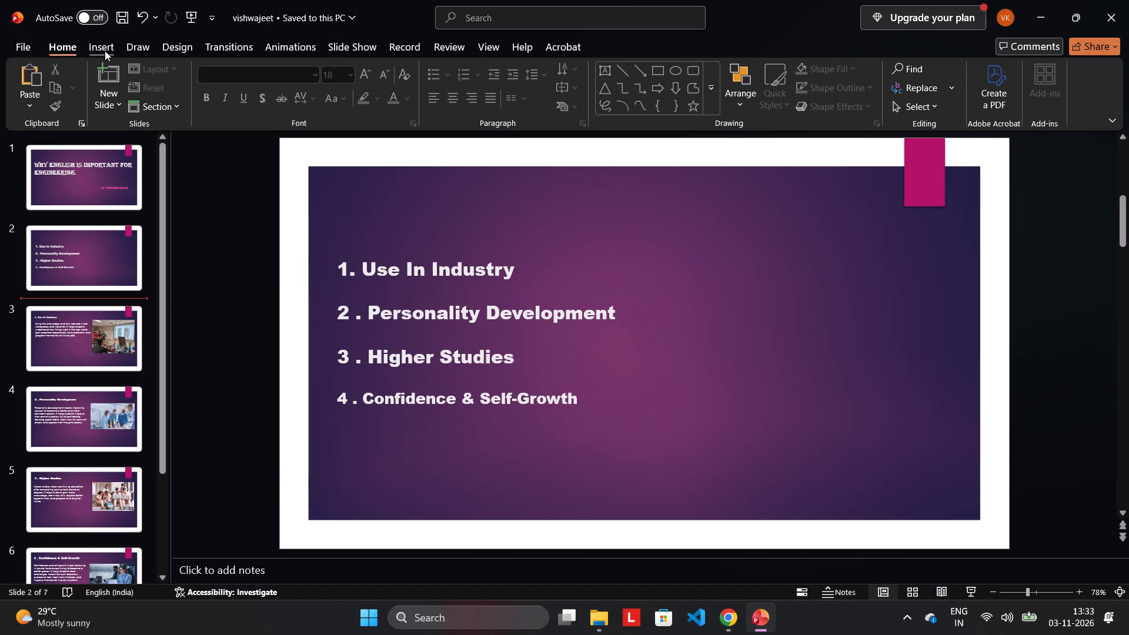
{"action": "left_click", "coordinate": [509, 247]}
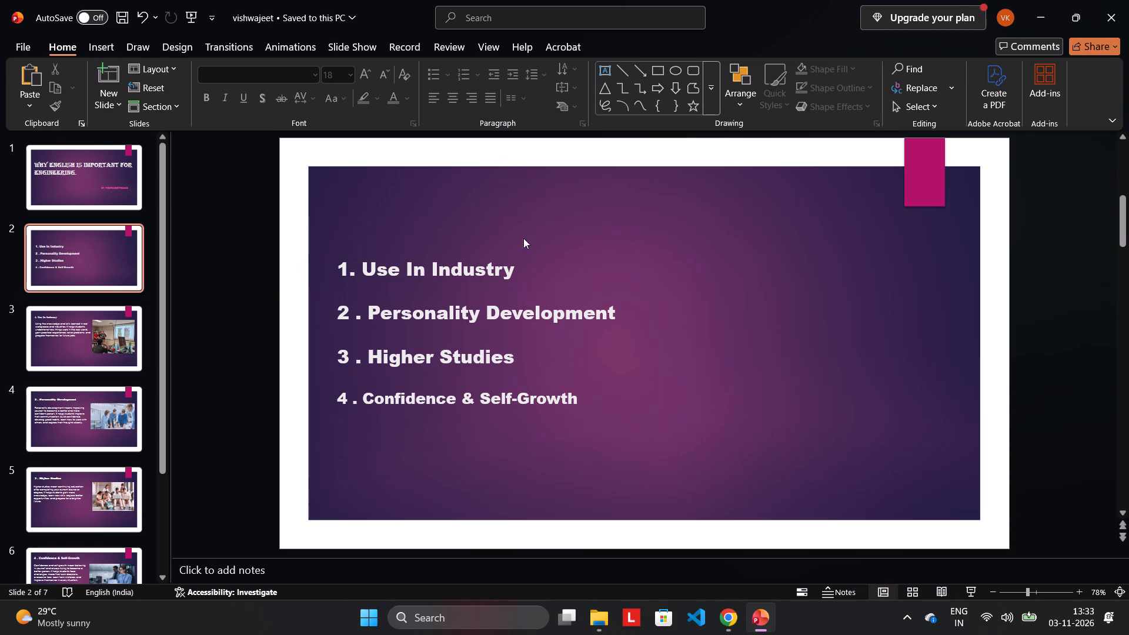
{"action": "left_click", "coordinate": [689, 74]}
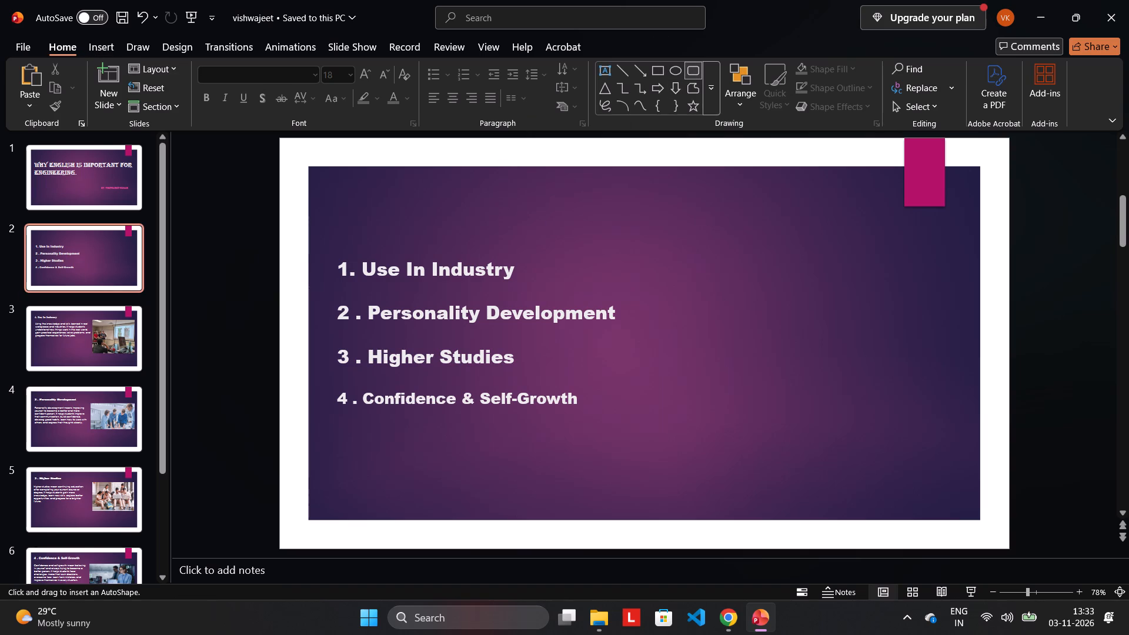
{"action": "left_click_drag", "start_coordinate": [647, 220], "coordinate": [835, 261]}
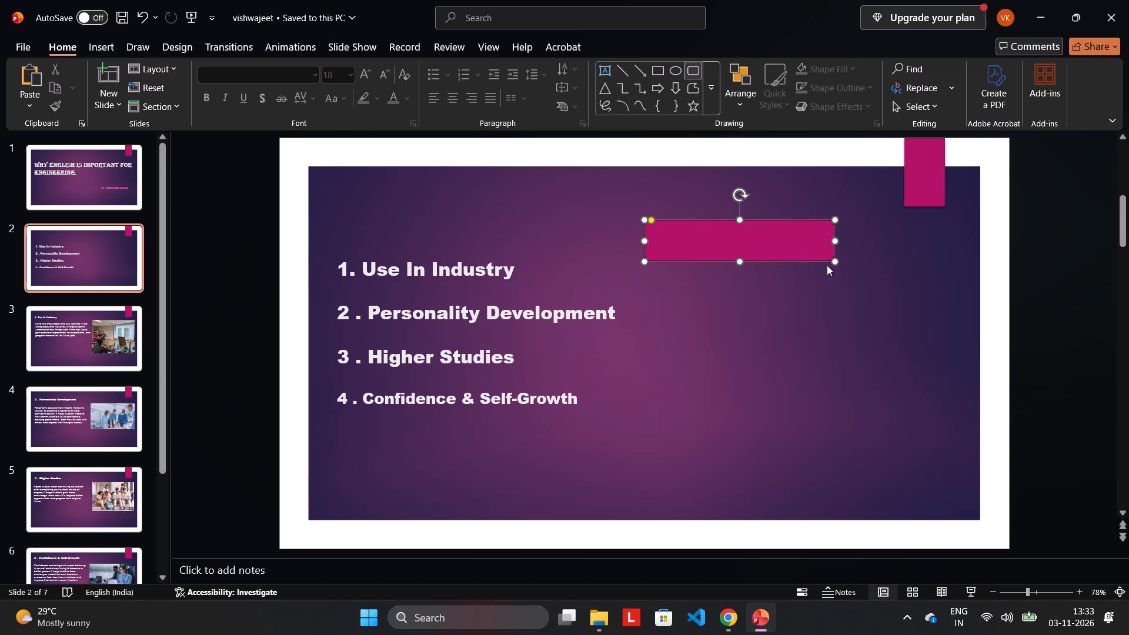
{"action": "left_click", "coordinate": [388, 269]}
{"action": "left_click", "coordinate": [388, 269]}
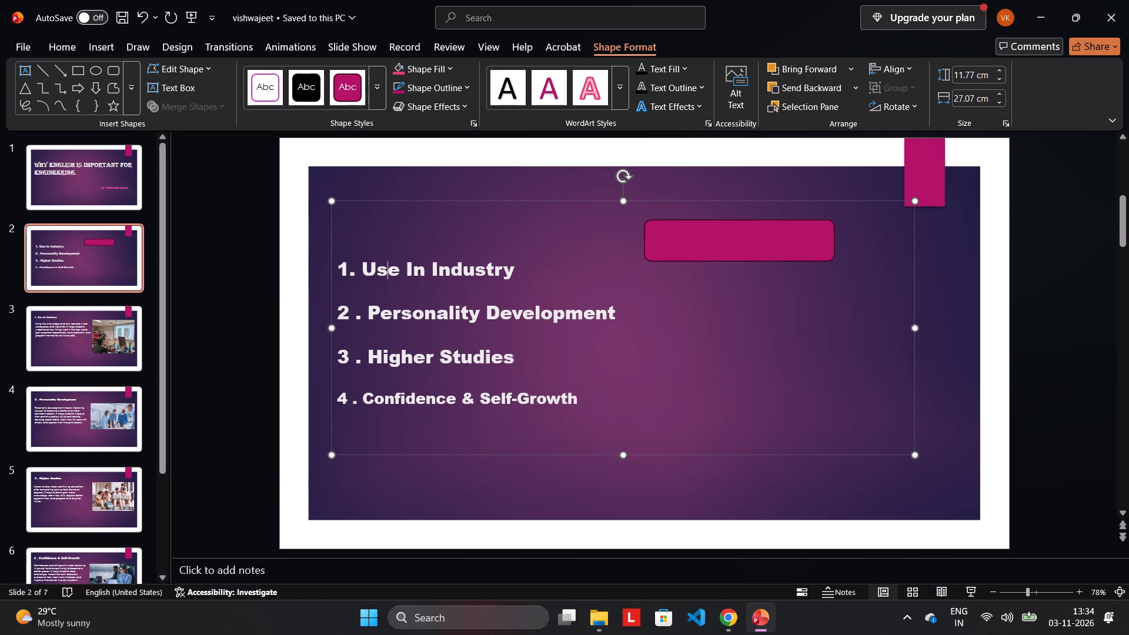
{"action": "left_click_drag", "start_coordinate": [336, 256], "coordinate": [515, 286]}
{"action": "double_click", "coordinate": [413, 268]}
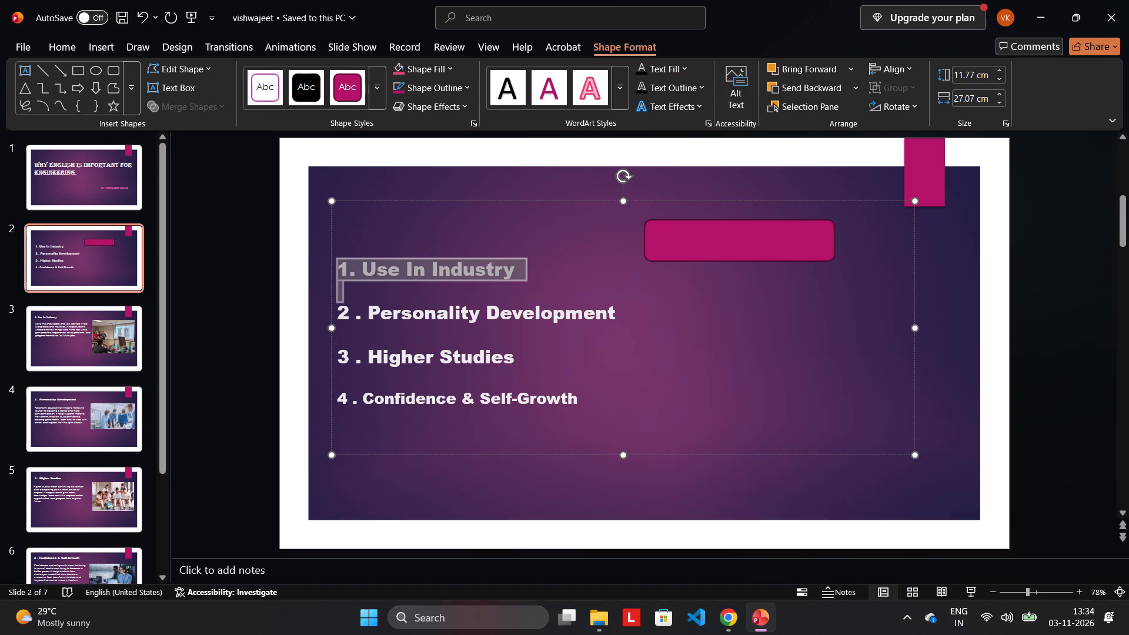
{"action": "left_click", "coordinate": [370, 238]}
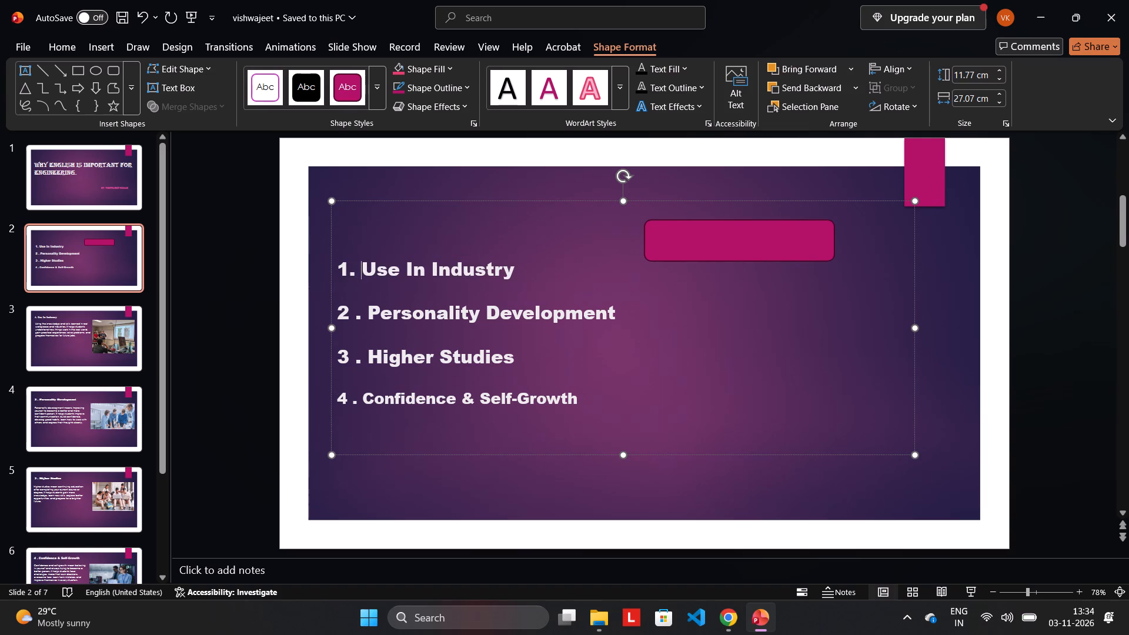
Move the rounded rectangle directly above the first list item on slide 2, aligned with the list's left edge.
{"action": "left_click", "coordinate": [659, 242]}
{"action": "left_click_drag", "start_coordinate": [660, 241], "coordinate": [298, 225]}
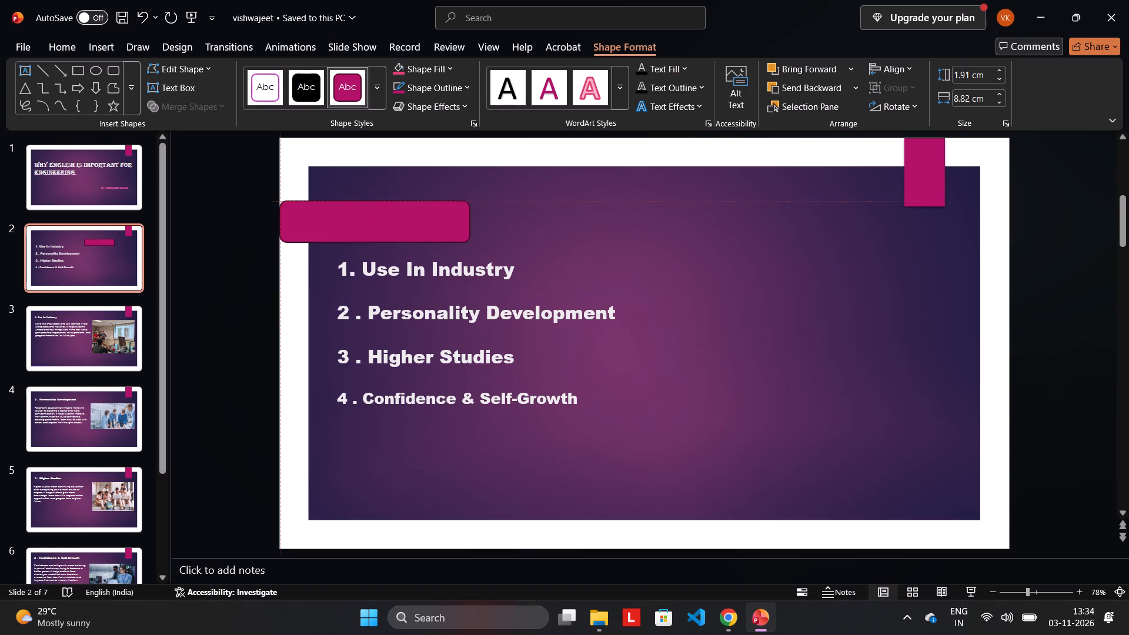
{"action": "left_click_drag", "start_coordinate": [298, 225], "coordinate": [350, 225]}
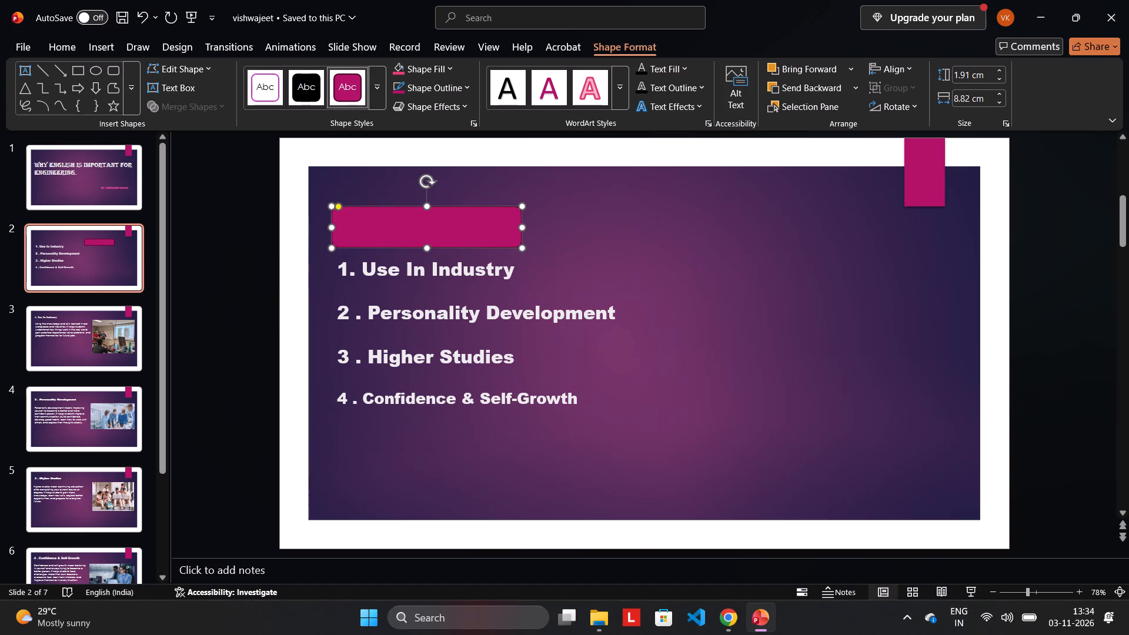
Copy the list line "1. Use In Industry" into the rounded rectangle on slide 2.
{"action": "left_click", "coordinate": [550, 283]}
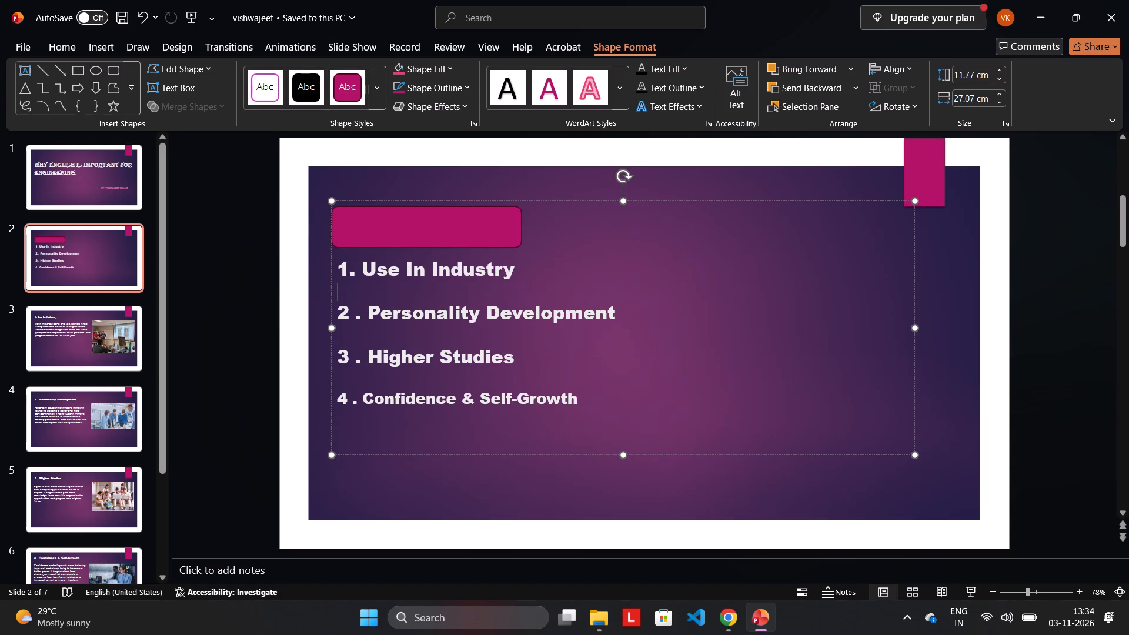
{"action": "left_click_drag", "start_coordinate": [518, 271], "coordinate": [318, 269]}
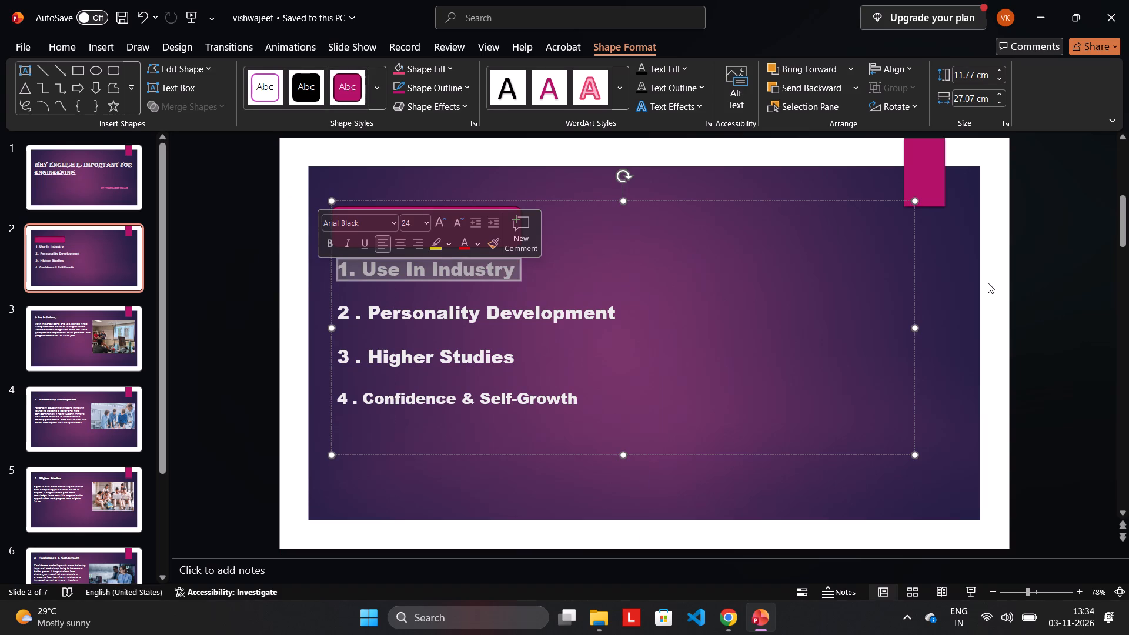
{"action": "key", "text": "ctrl+c"}
{"action": "left_click", "coordinate": [447, 222]}
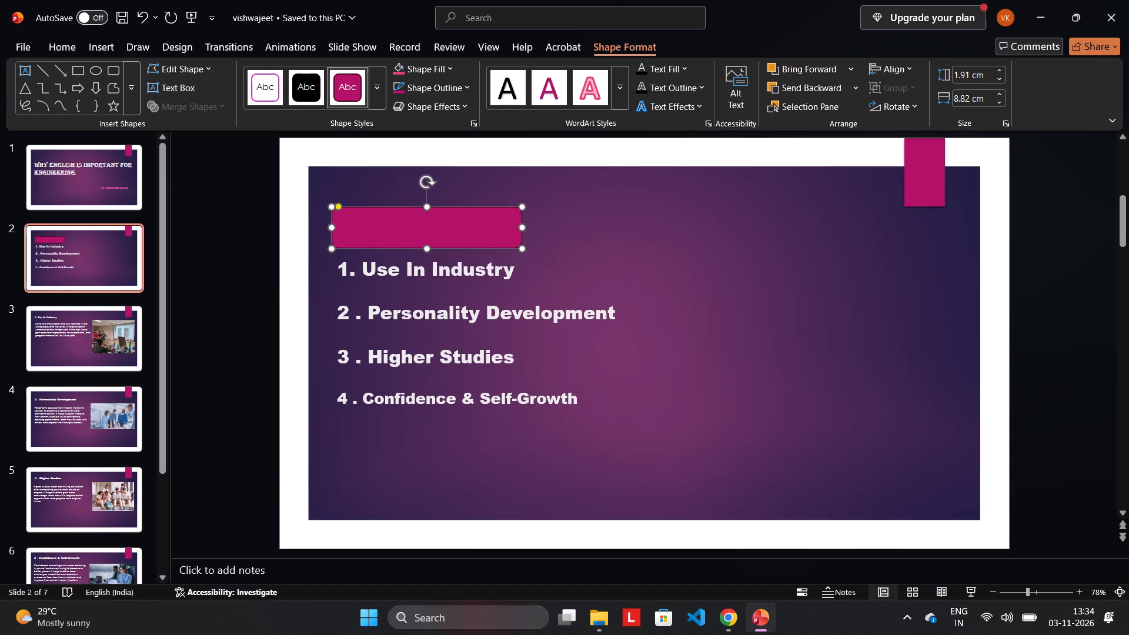
{"action": "double_click", "coordinate": [404, 234]}
{"action": "key", "text": "ctrl+v"}
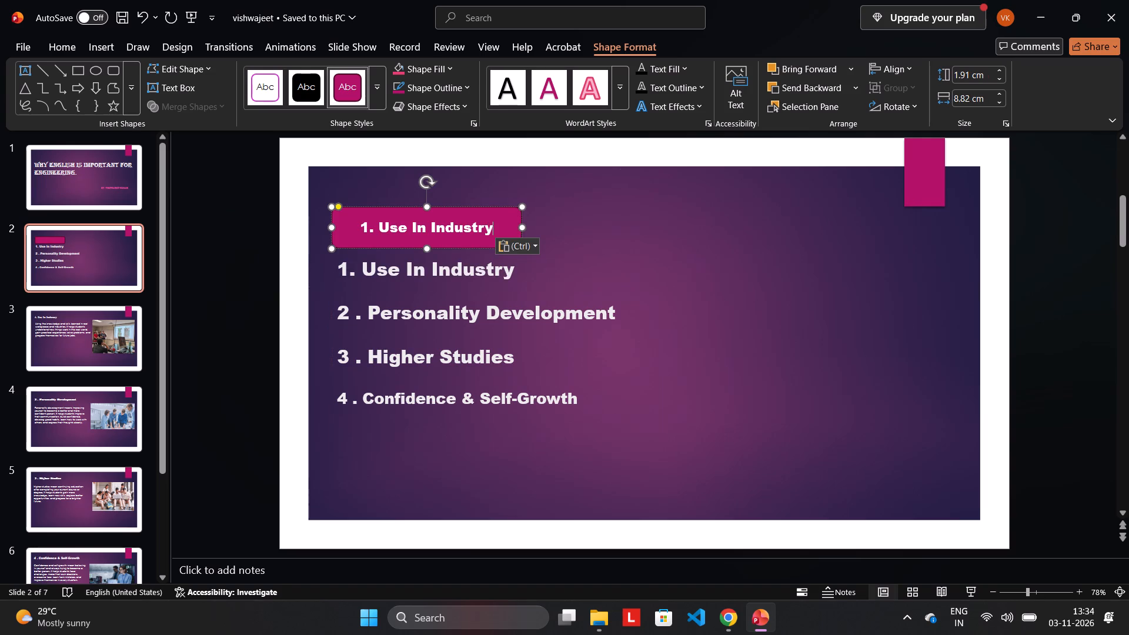
{"action": "left_click", "coordinate": [695, 215]}
{"action": "left_click_drag", "start_coordinate": [395, 223], "coordinate": [369, 232]}
Cut the original "1. Use In Industry" line out of the list on slide 2.
{"action": "left_click", "coordinate": [613, 278]}
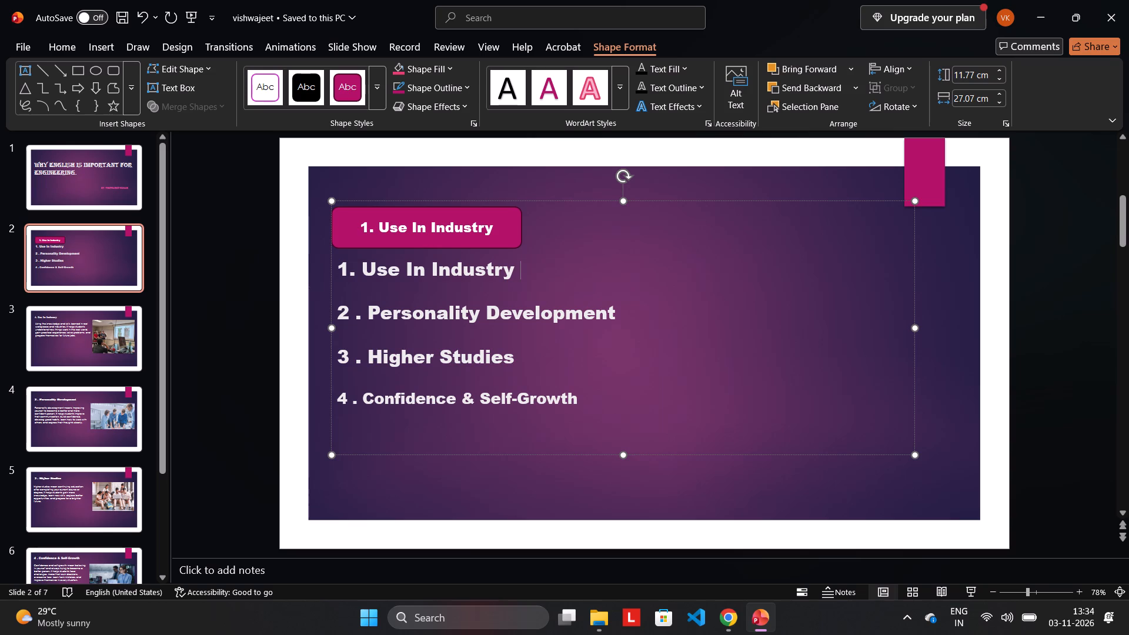
{"action": "left_click_drag", "start_coordinate": [522, 272], "coordinate": [329, 278]}
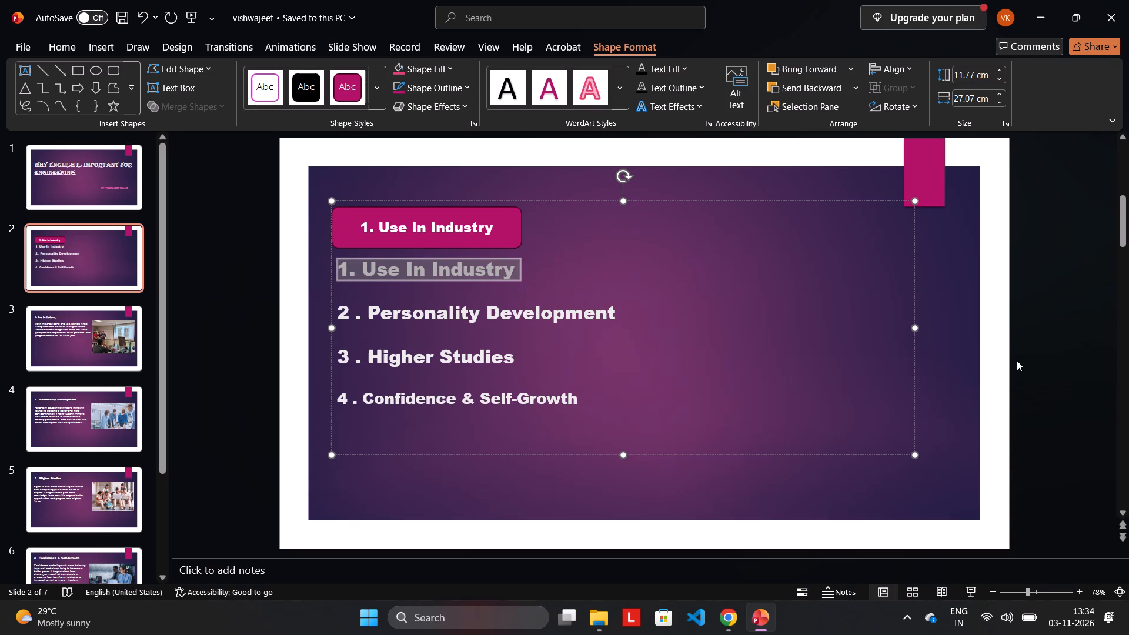
{"action": "key", "text": "ctrl+x"}
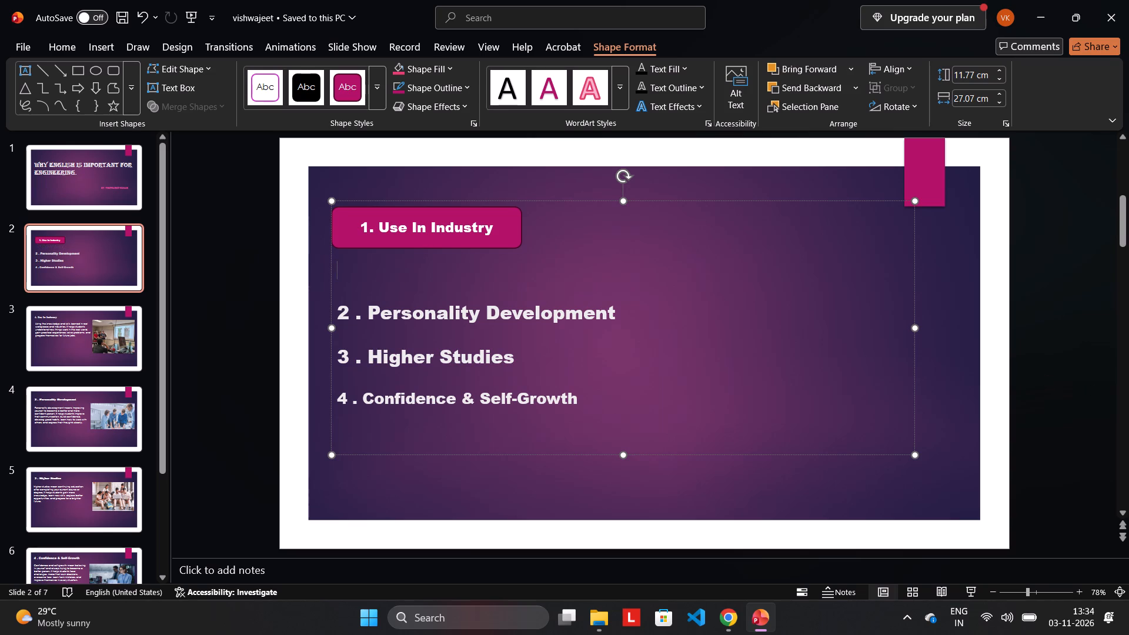
Copy the list line "2 . Personality Development" on slide 2.
{"action": "left_click_drag", "start_coordinate": [629, 316], "coordinate": [430, 300]}
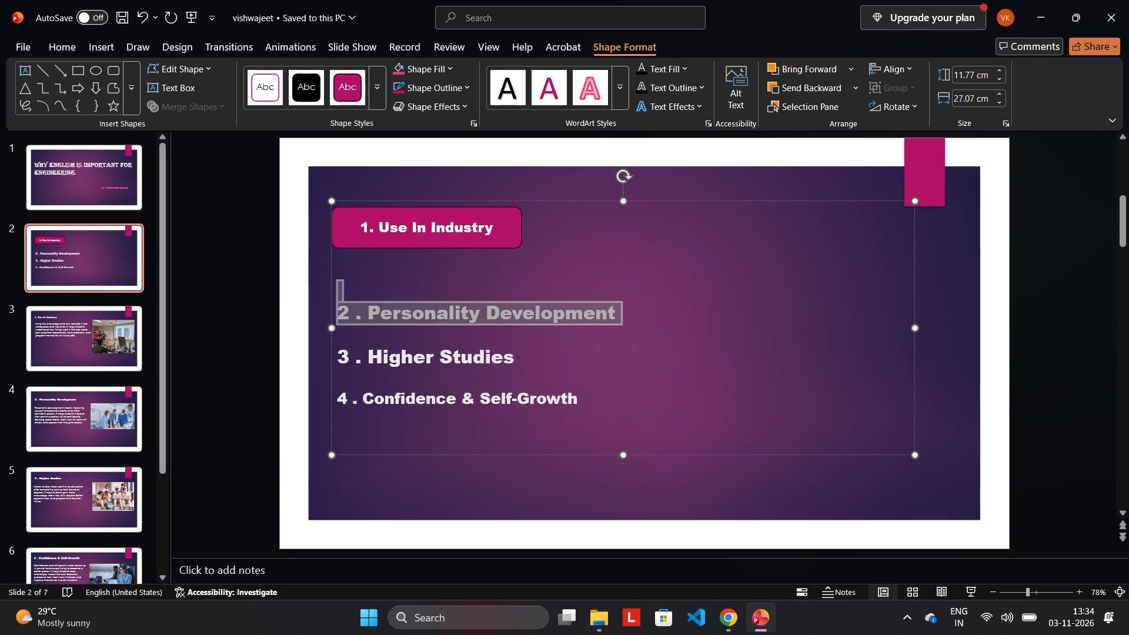
{"action": "left_click_drag", "start_coordinate": [430, 300], "coordinate": [426, 299]}
{"action": "key", "text": "ctrl+c"}
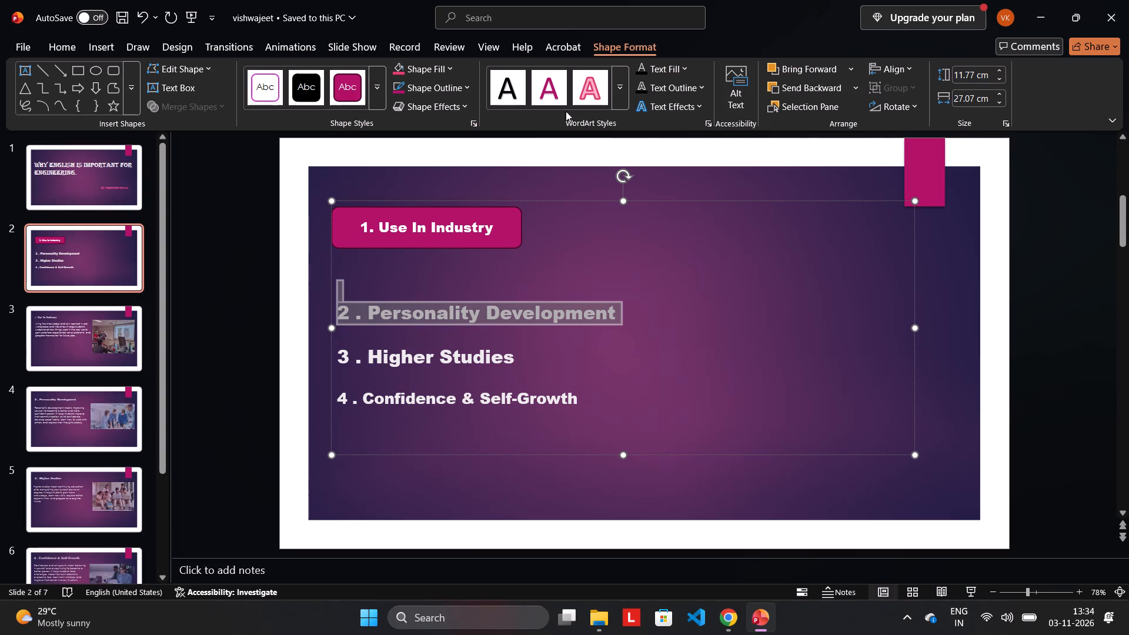
Draw a rounded rectangle below the first label, paste the "2 . Personality Development" text into it, and widen it to about 11.33 cm.
{"action": "left_click", "coordinate": [55, 44]}
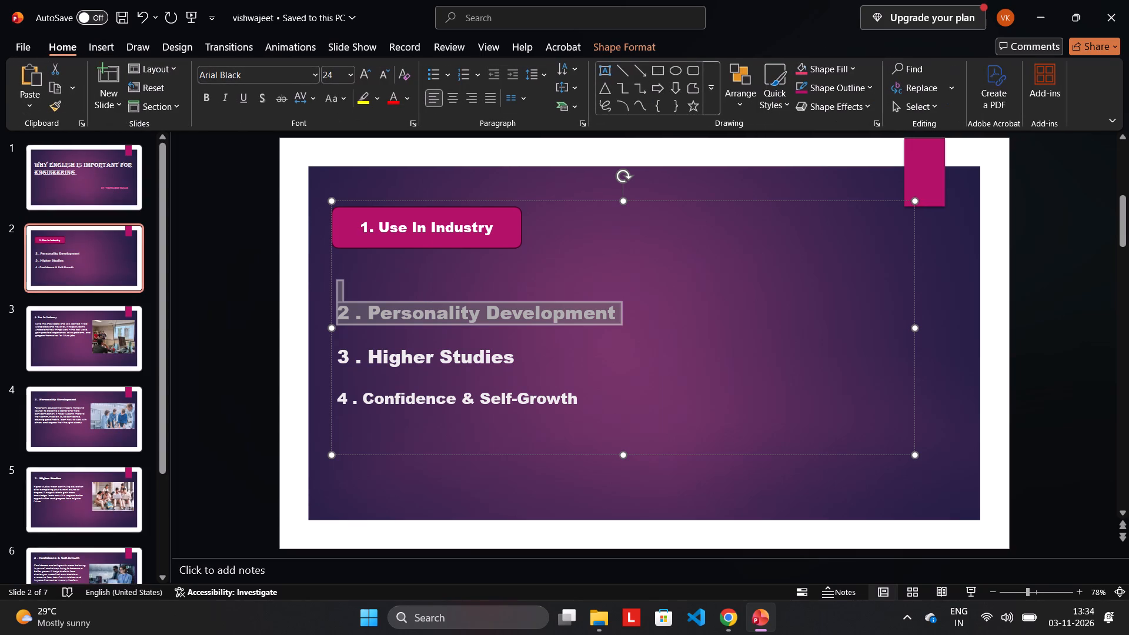
{"action": "left_click", "coordinate": [686, 68]}
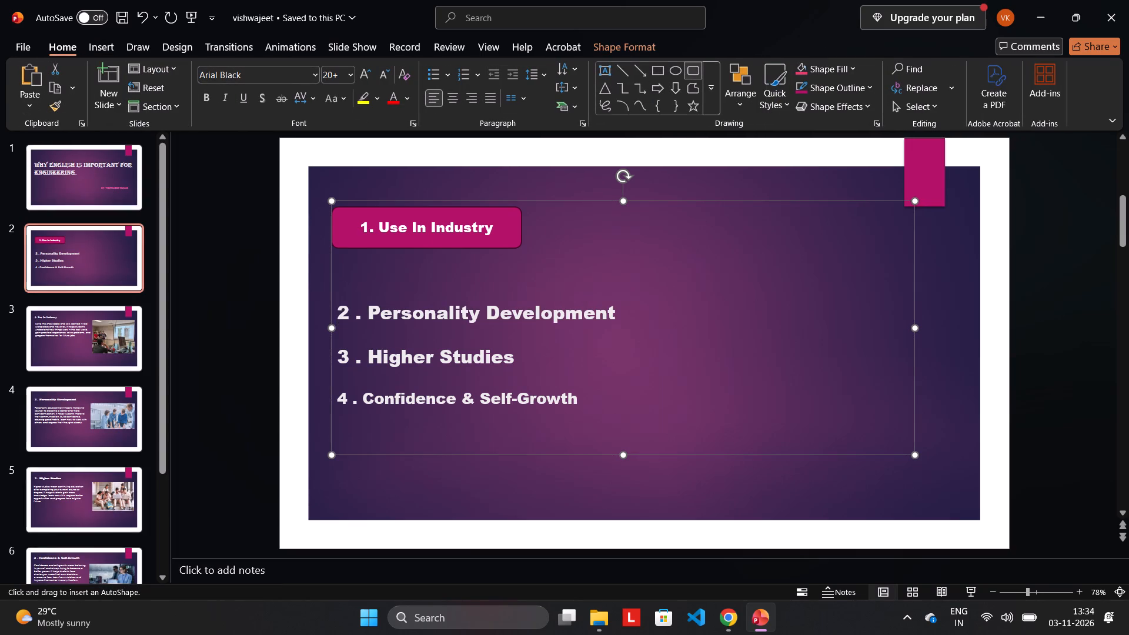
{"action": "left_click_drag", "start_coordinate": [348, 272], "coordinate": [561, 305]}
{"action": "double_click", "coordinate": [419, 289]}
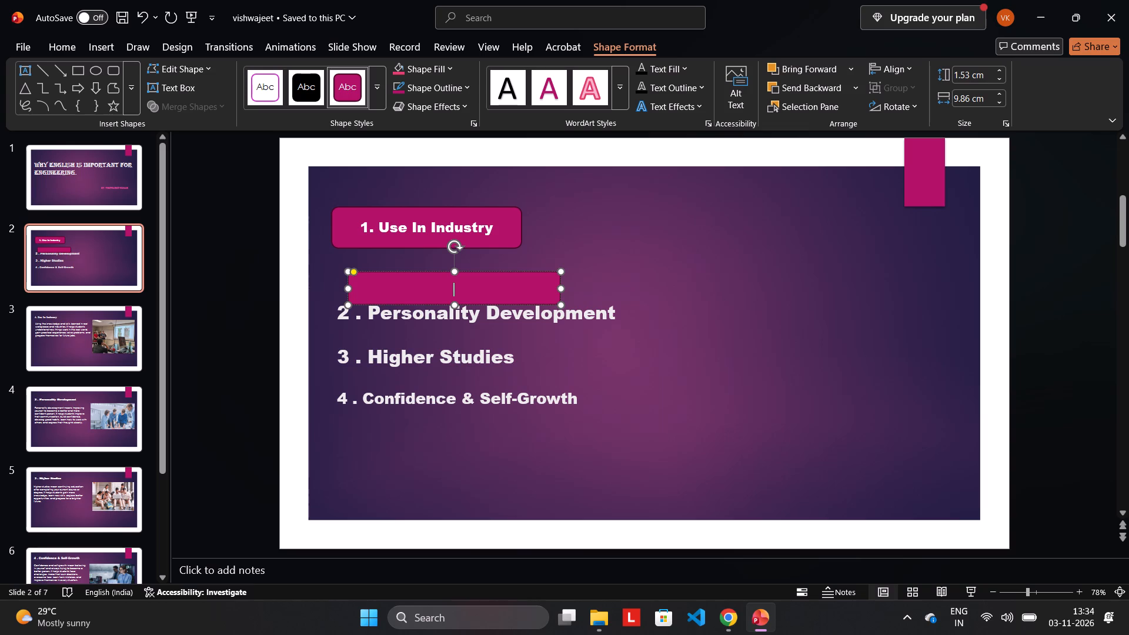
{"action": "key", "text": "ctrl+v"}
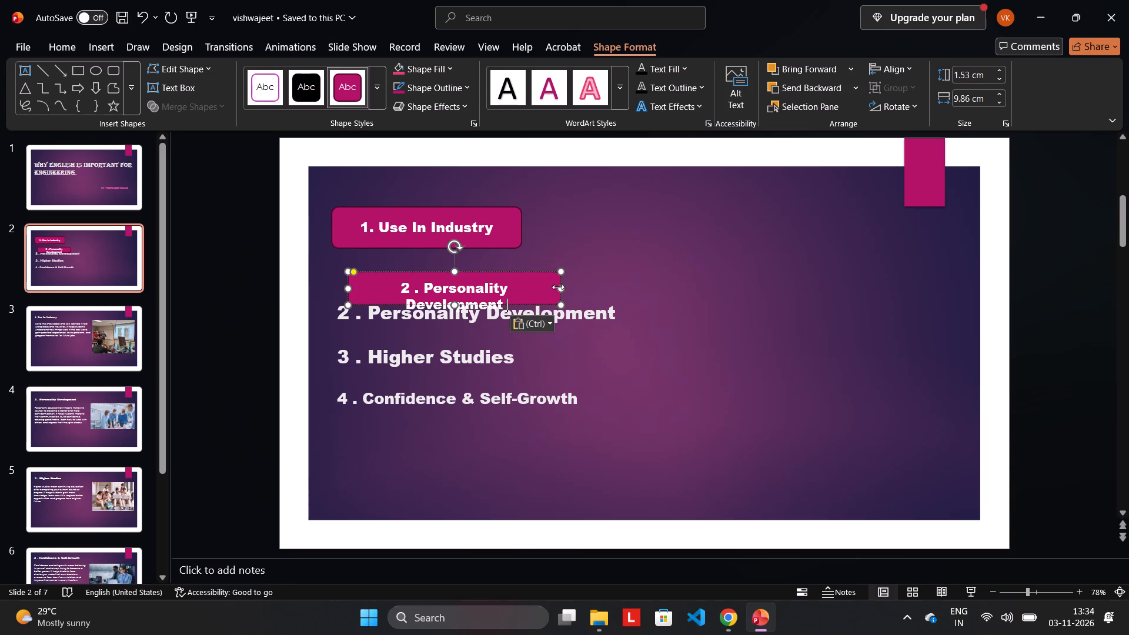
{"action": "left_click_drag", "start_coordinate": [558, 287], "coordinate": [593, 279]}
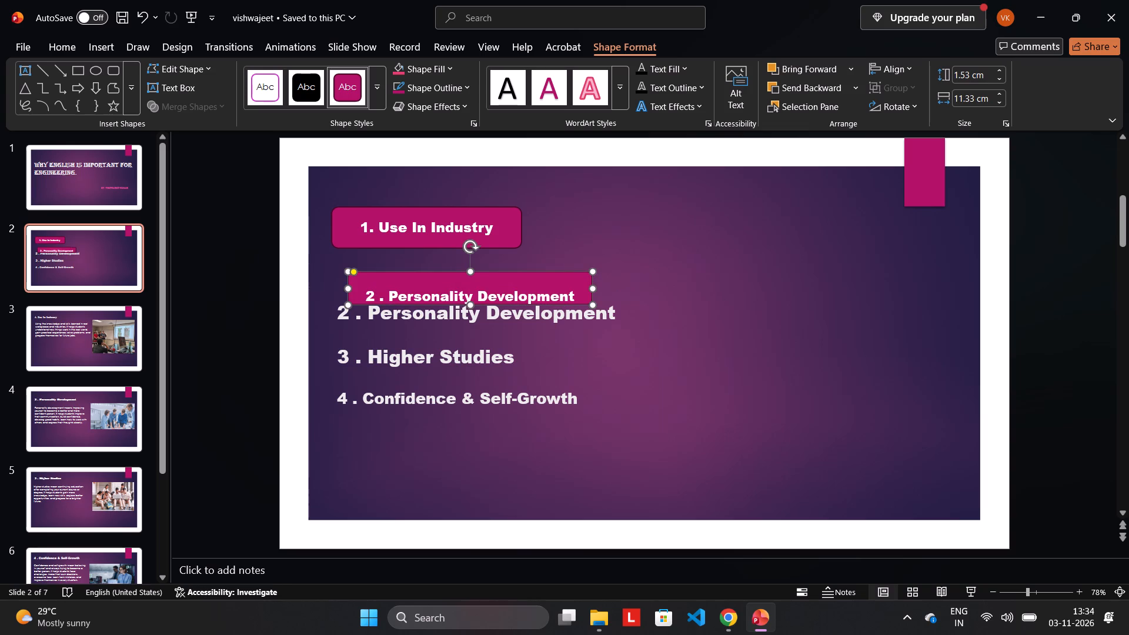
Nudge the second label up slightly and cut the original "2 . Personality Development" line out of the list on slide 2.
{"action": "left_click_drag", "start_coordinate": [625, 312], "coordinate": [619, 311]}
{"action": "left_click", "coordinate": [613, 310]}
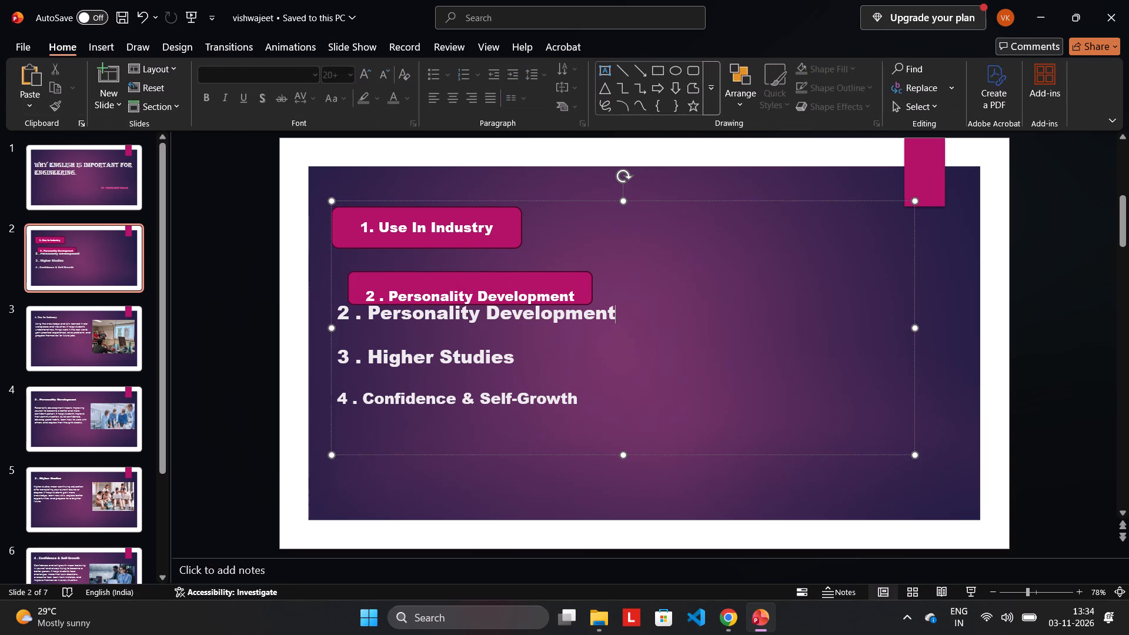
{"action": "left_click", "coordinate": [543, 278]}
{"action": "left_click_drag", "start_coordinate": [521, 271], "coordinate": [521, 262]}
{"action": "left_click", "coordinate": [622, 312]}
{"action": "left_click", "coordinate": [617, 303]}
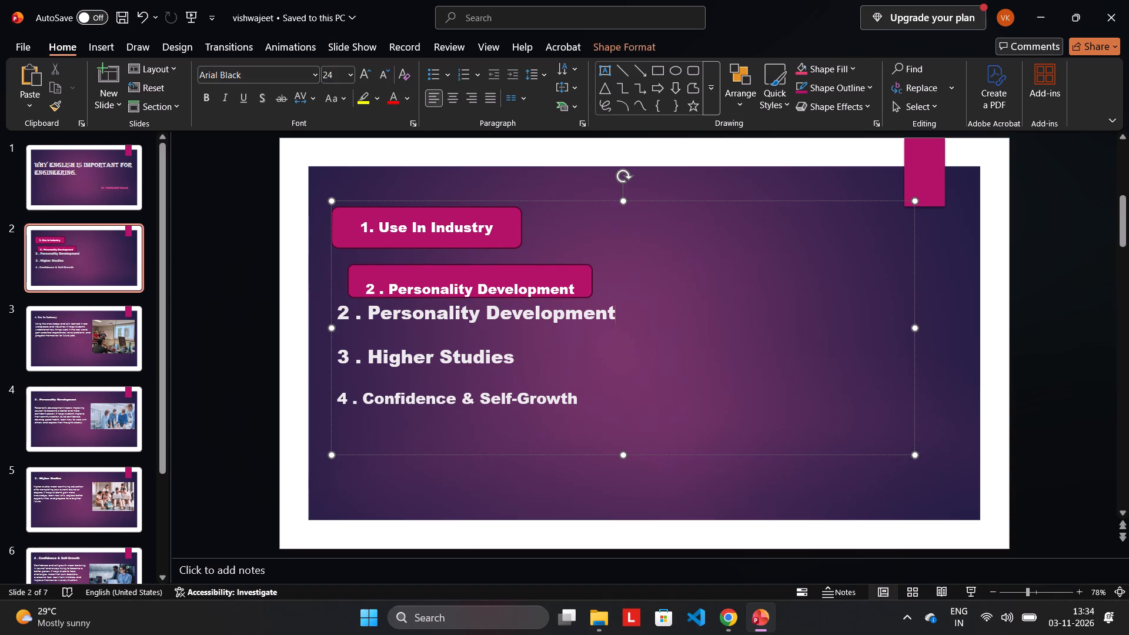
{"action": "left_click_drag", "start_coordinate": [619, 312], "coordinate": [340, 313]}
{"action": "key", "text": "ctrl+x"}
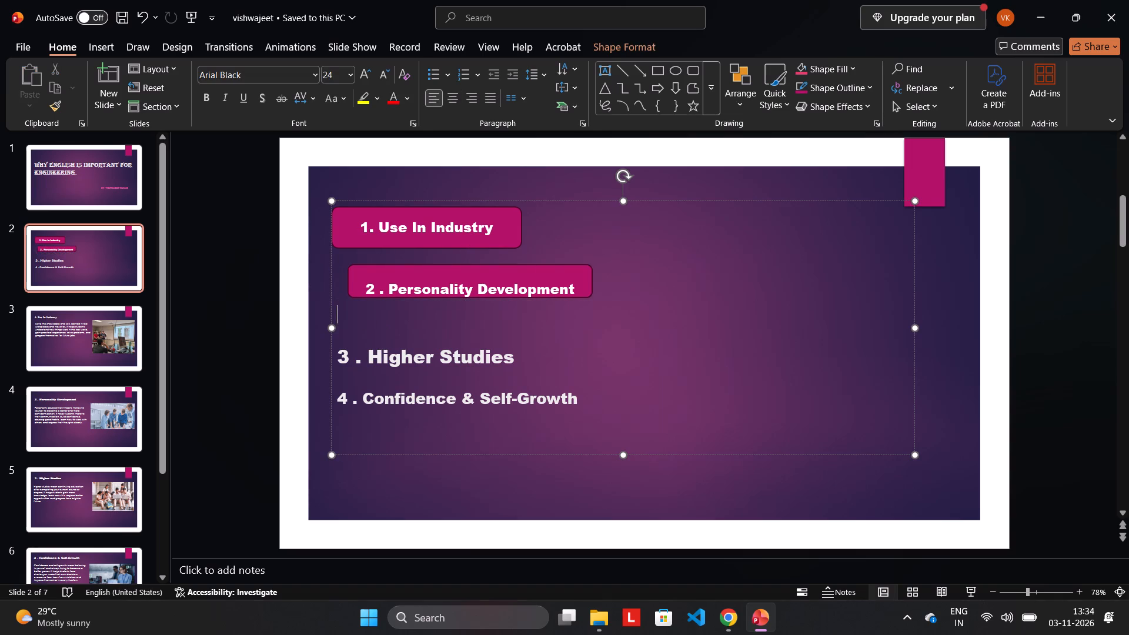
Make the "2 . Personality Development" label taller and move it directly beneath the first label, near its left edge.
{"action": "left_click", "coordinate": [504, 288]}
{"action": "left_click_drag", "start_coordinate": [590, 298], "coordinate": [594, 311]}
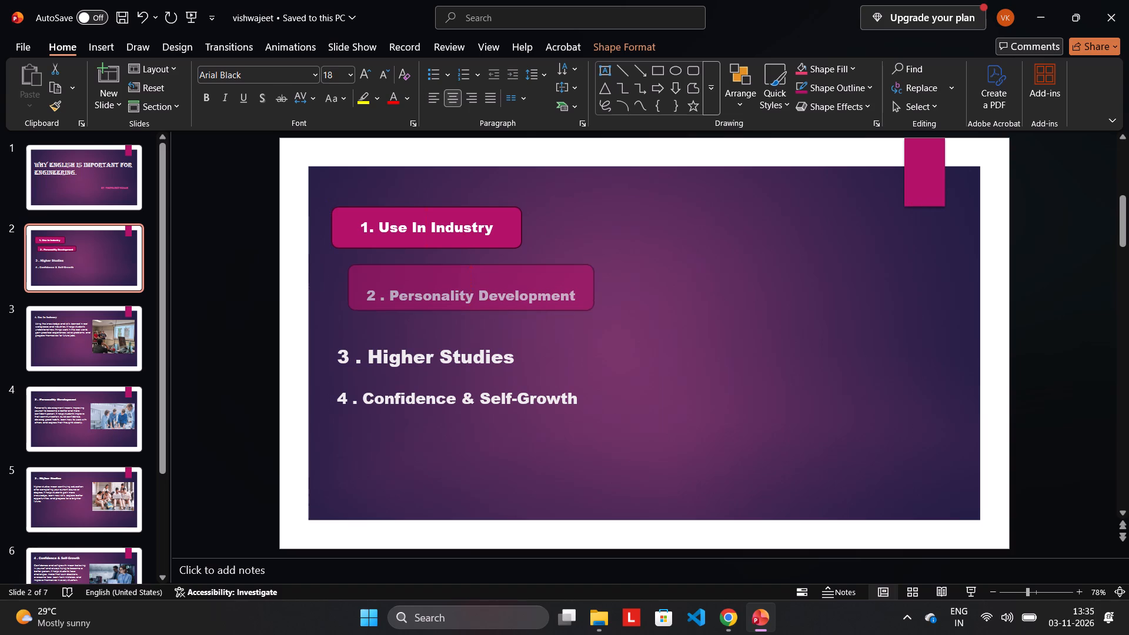
{"action": "left_click_drag", "start_coordinate": [594, 311], "coordinate": [594, 314]}
{"action": "left_click_drag", "start_coordinate": [594, 263], "coordinate": [589, 265]}
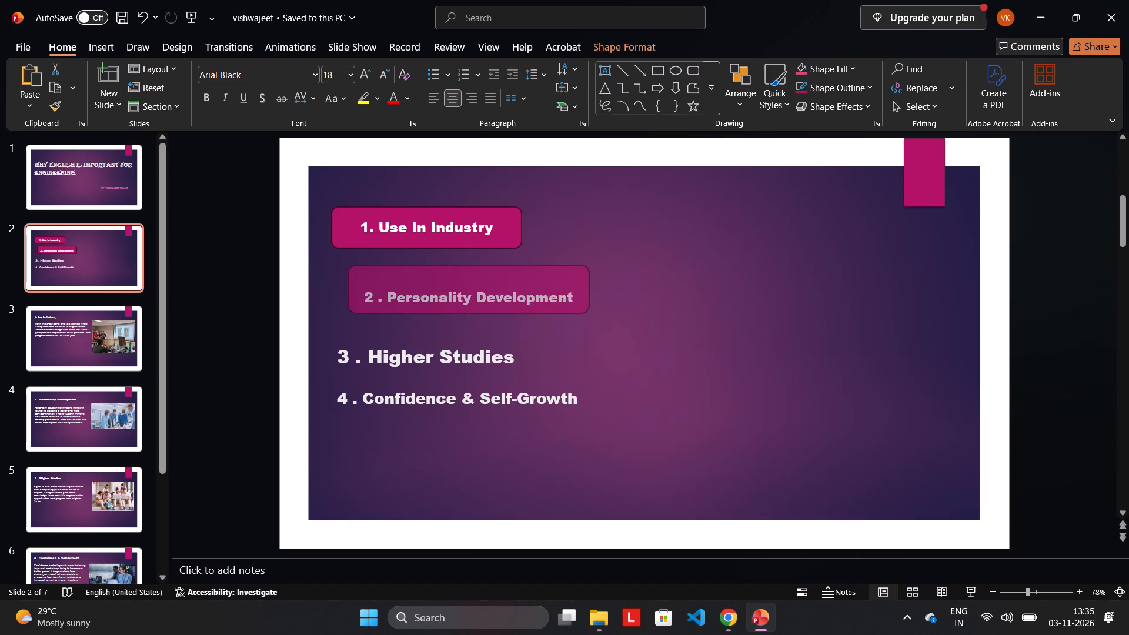
{"action": "left_click_drag", "start_coordinate": [589, 265], "coordinate": [566, 286]}
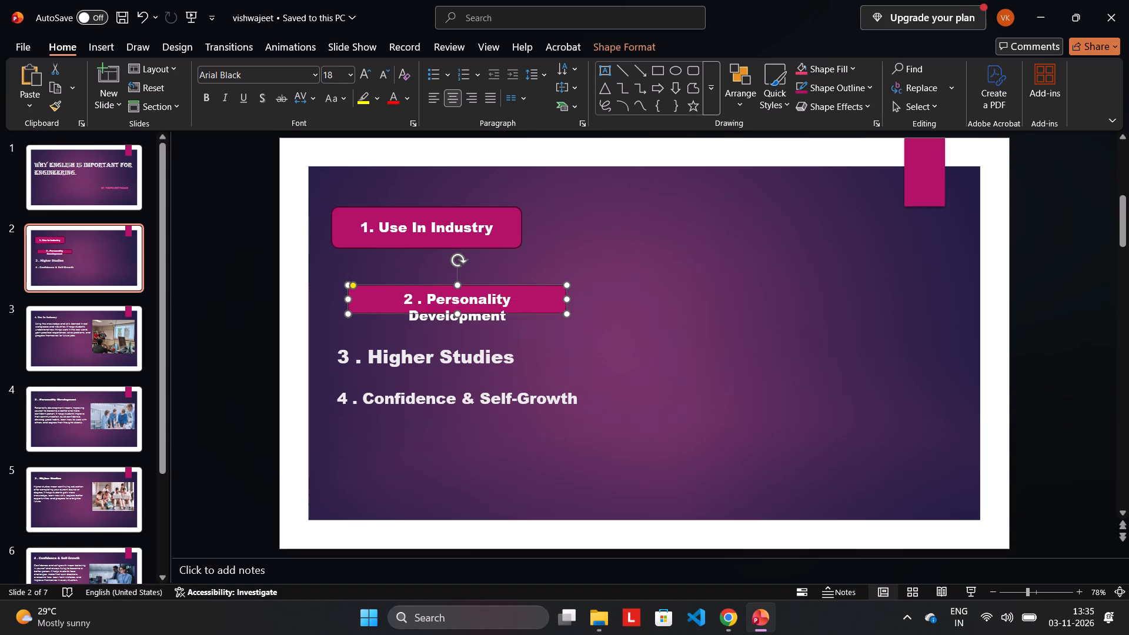
{"action": "left_click_drag", "start_coordinate": [567, 314], "coordinate": [567, 336]}
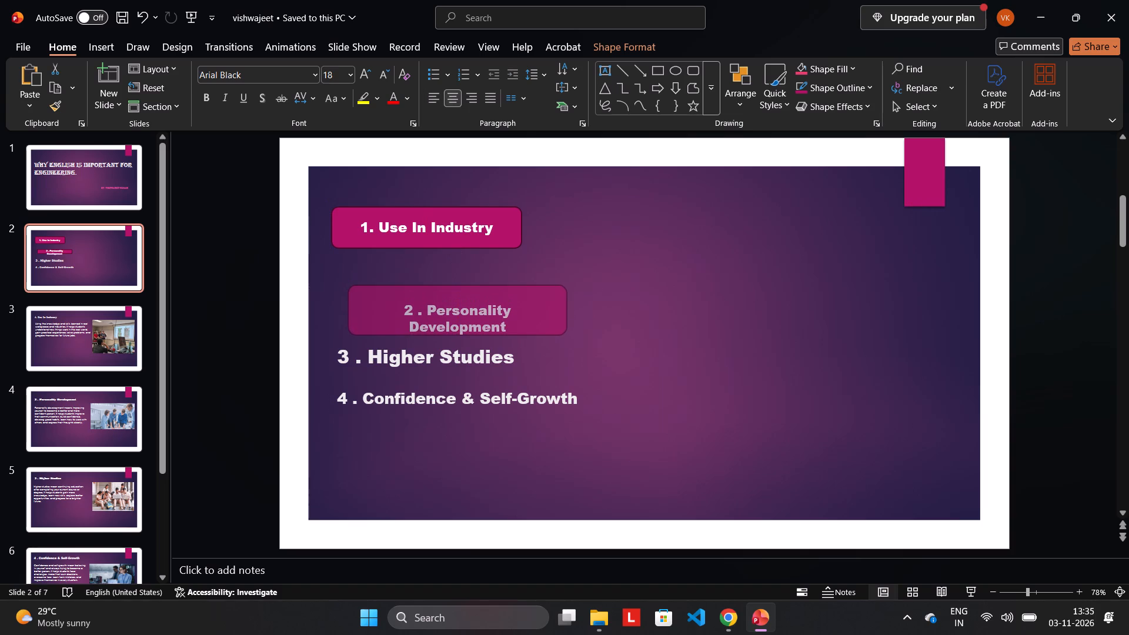
{"action": "left_click_drag", "start_coordinate": [567, 336], "coordinate": [568, 342]}
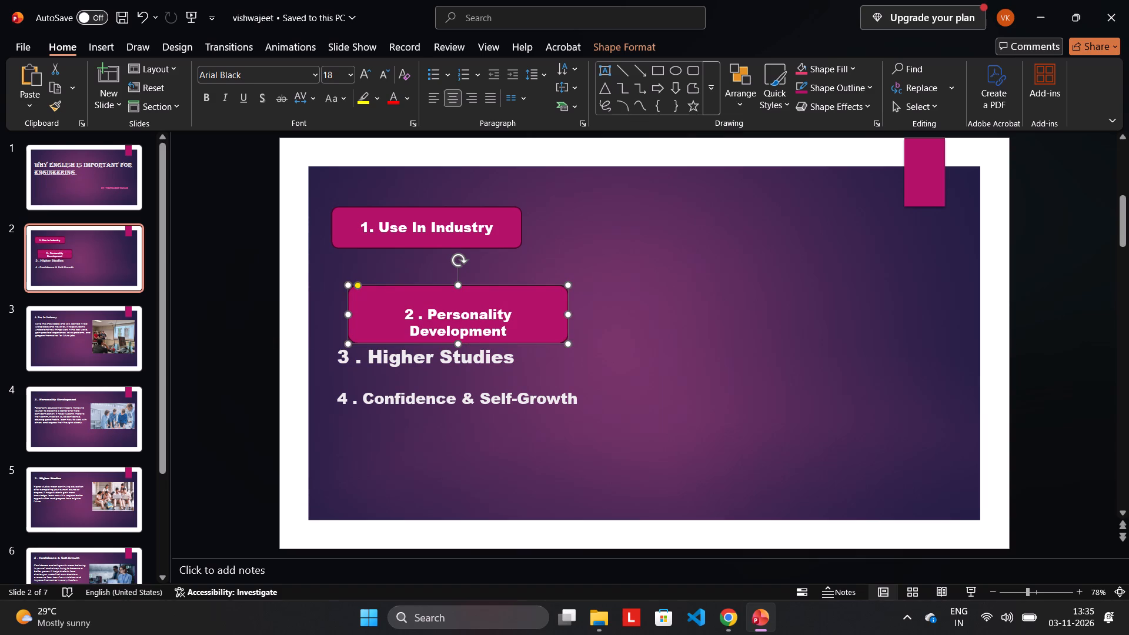
{"action": "left_click_drag", "start_coordinate": [427, 287], "coordinate": [407, 262]}
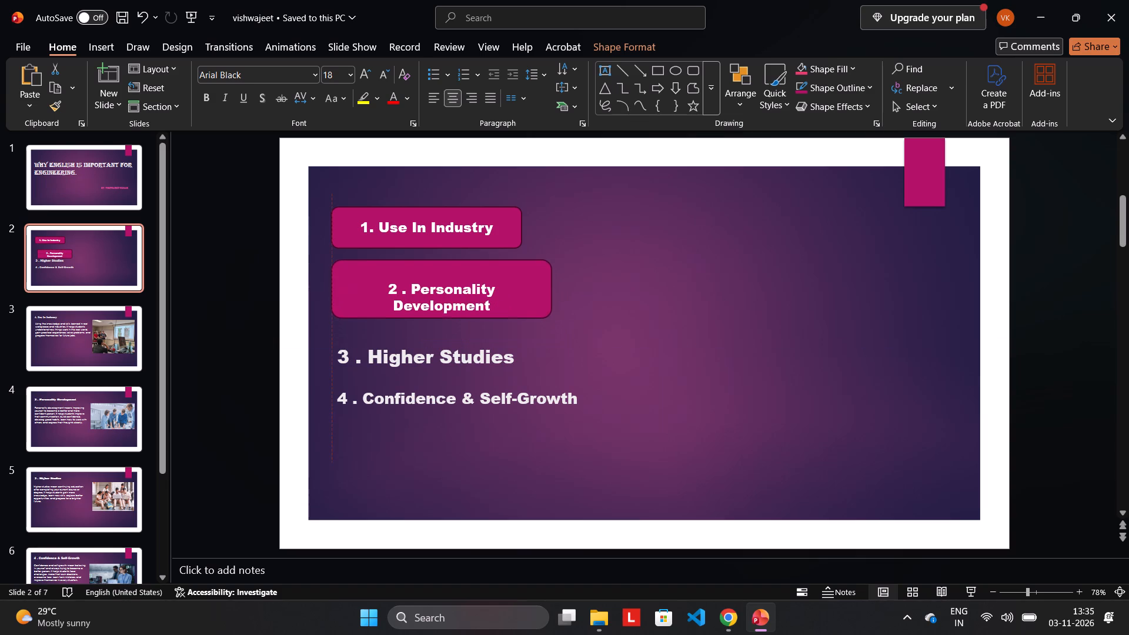
{"action": "left_click_drag", "start_coordinate": [407, 262], "coordinate": [406, 263]}
{"action": "left_click", "coordinate": [764, 283]}
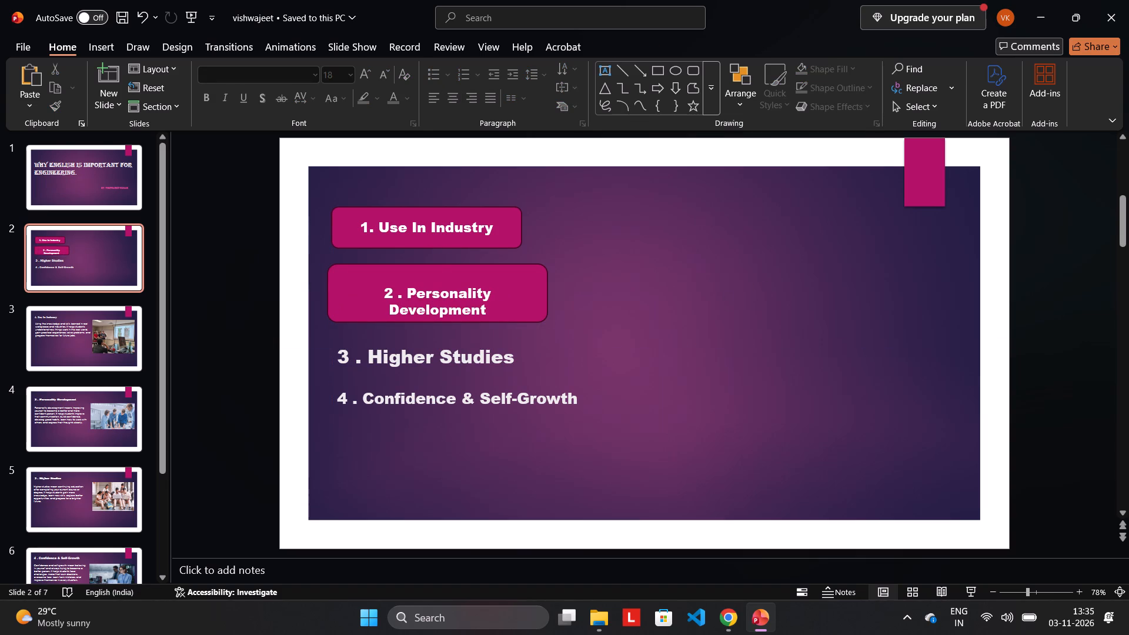
Widen the "2 . Personality Development" label so its text fits on a single line.
{"action": "left_click", "coordinate": [543, 292]}
{"action": "left_click_drag", "start_coordinate": [545, 292], "coordinate": [567, 290]}
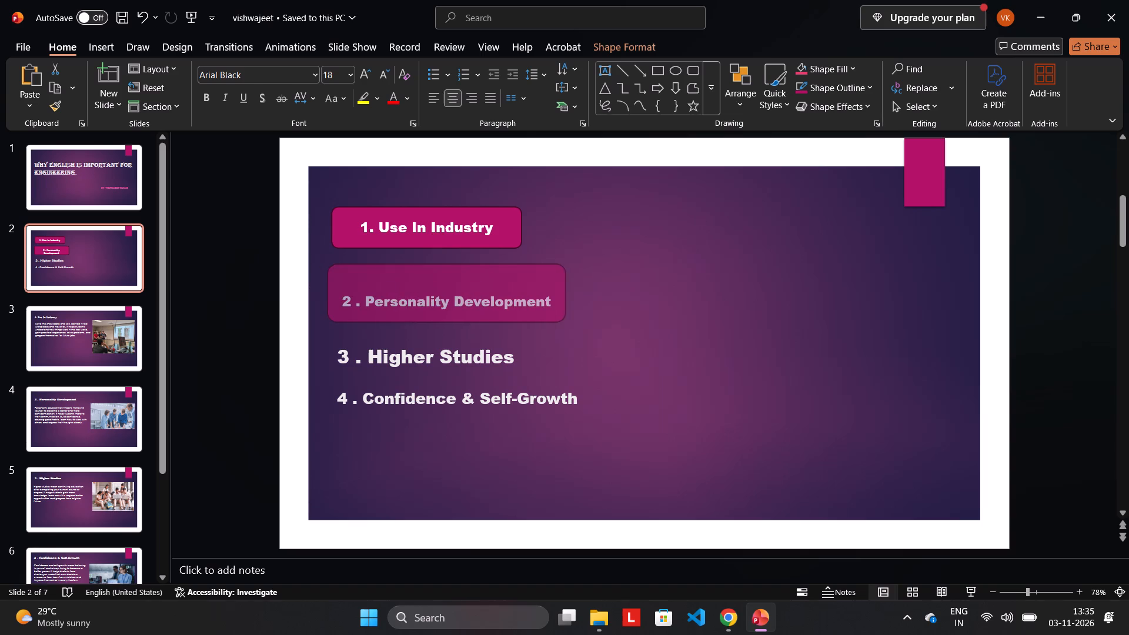
{"action": "left_click_drag", "start_coordinate": [567, 290], "coordinate": [569, 290]}
{"action": "left_click", "coordinate": [707, 302]}
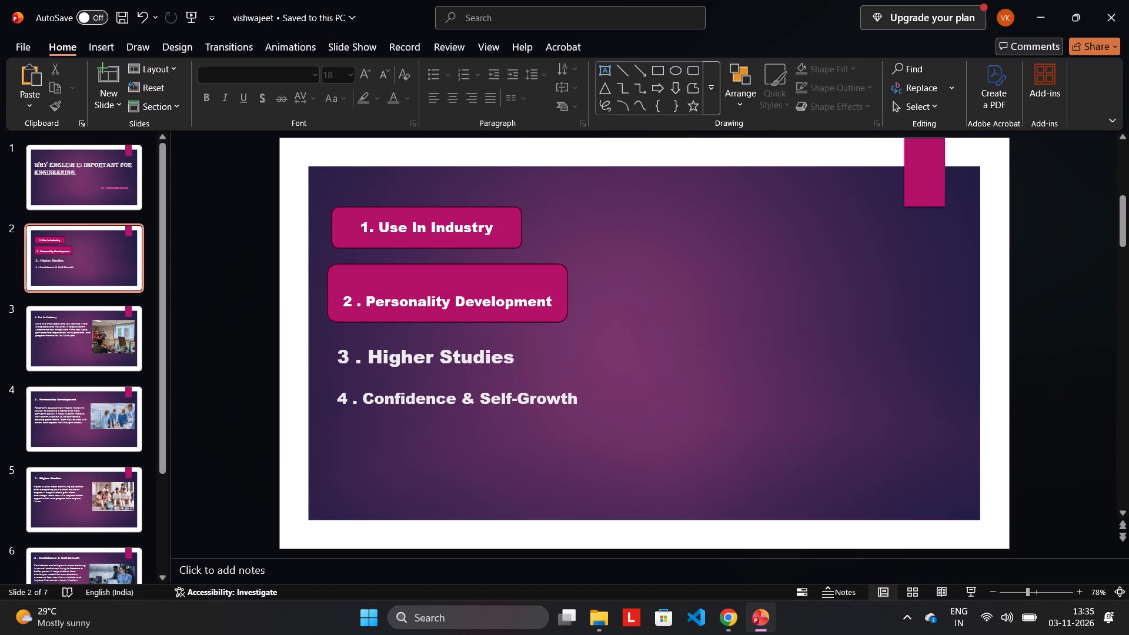
Copy the list line "3 . Higher Studies" on slide 2.
{"action": "left_click", "coordinate": [539, 352]}
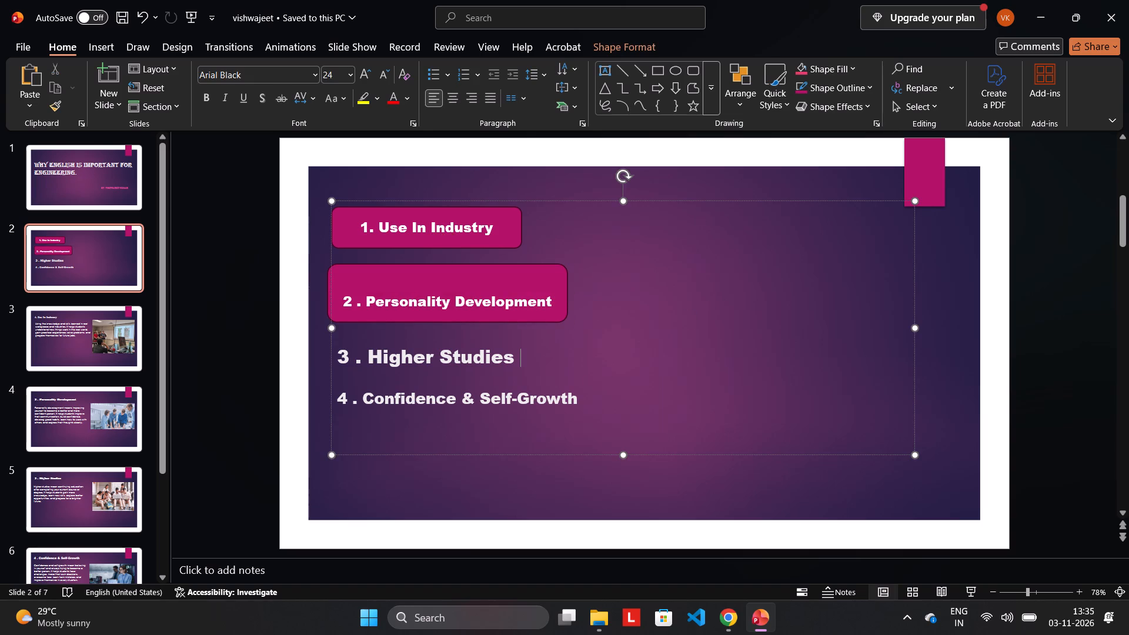
{"action": "left_click_drag", "start_coordinate": [529, 360], "coordinate": [446, 353]}
{"action": "left_click", "coordinate": [589, 365]}
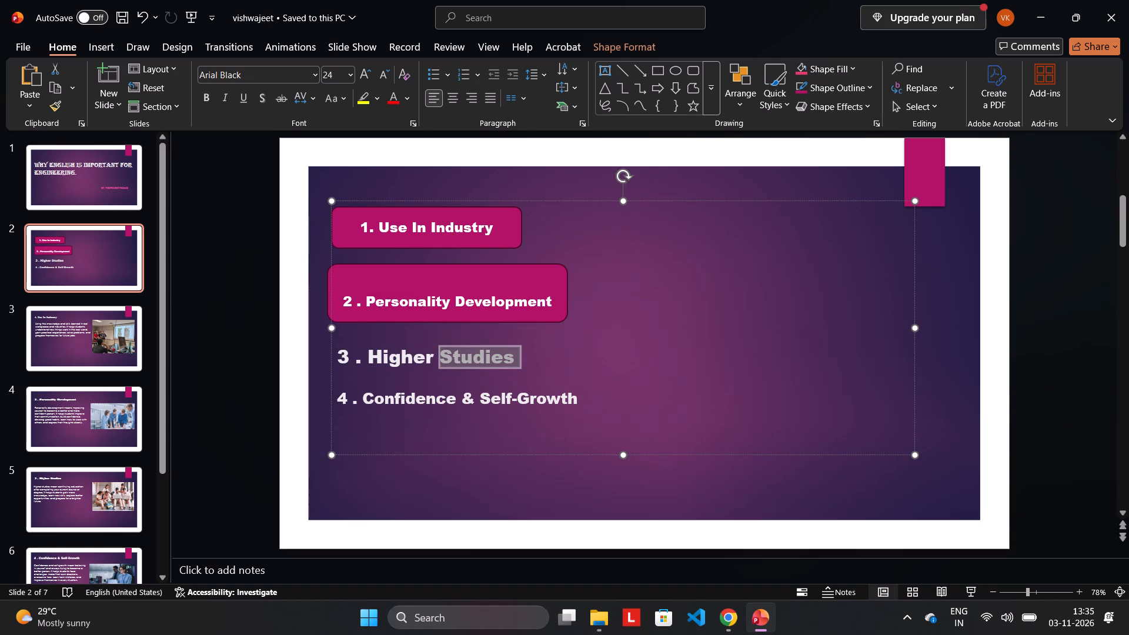
{"action": "left_click_drag", "start_coordinate": [340, 355], "coordinate": [504, 376]}
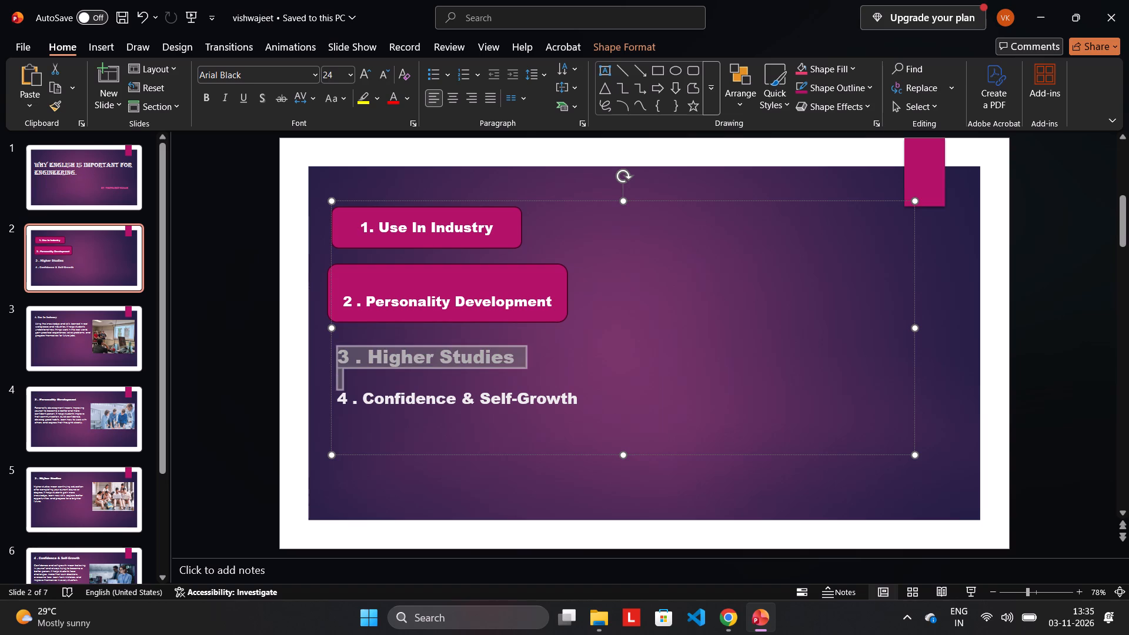
{"action": "left_click_drag", "start_coordinate": [504, 376], "coordinate": [537, 375]}
{"action": "key", "text": "ctrl+c"}
Draw a rounded rectangle about 9.83 by 2.19 cm in the empty area beside the list and paste "3 . Higher Studies" into it.
{"action": "left_click", "coordinate": [689, 69]}
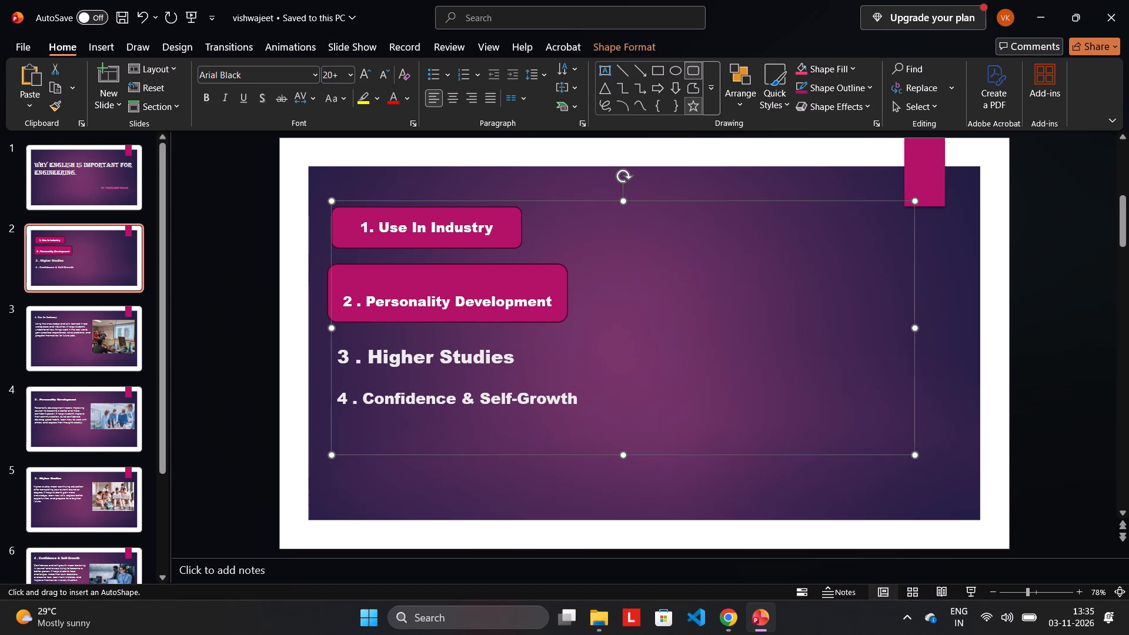
{"action": "left_click_drag", "start_coordinate": [644, 315], "coordinate": [856, 362]}
{"action": "left_click", "coordinate": [683, 463]}
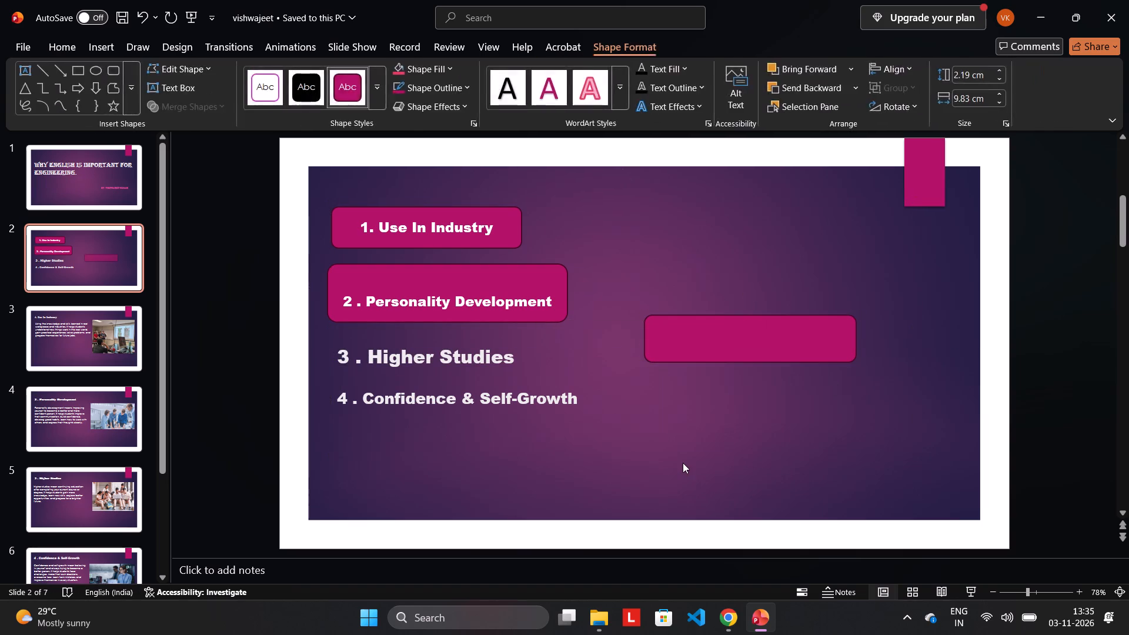
{"action": "left_click", "coordinate": [713, 345]}
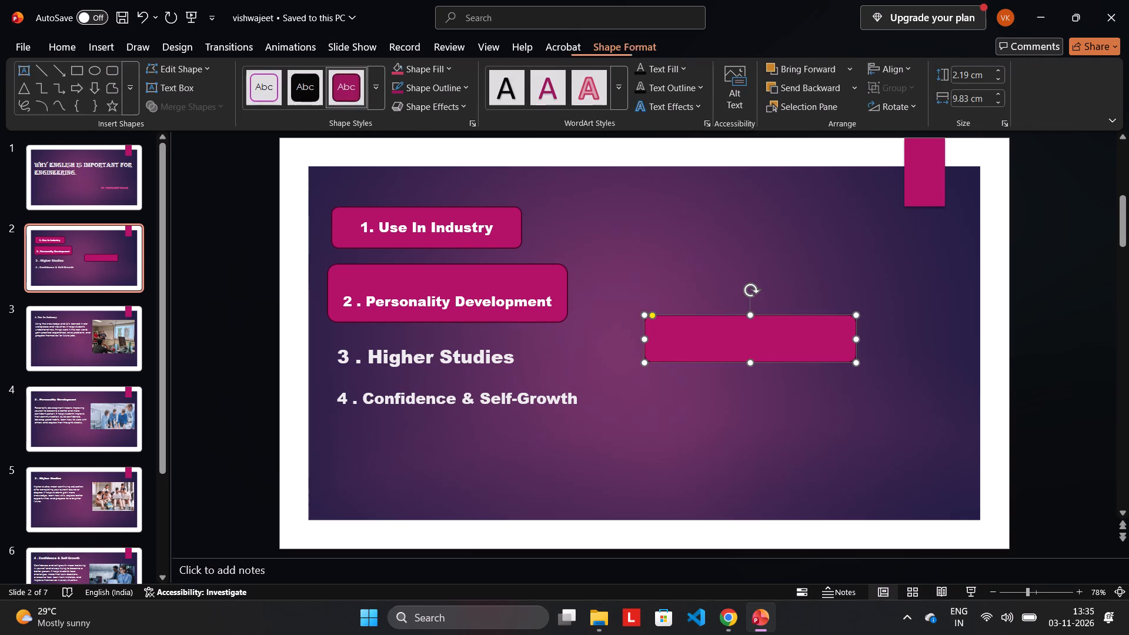
{"action": "double_click", "coordinate": [727, 333]}
{"action": "key", "text": "ctrl+v"}
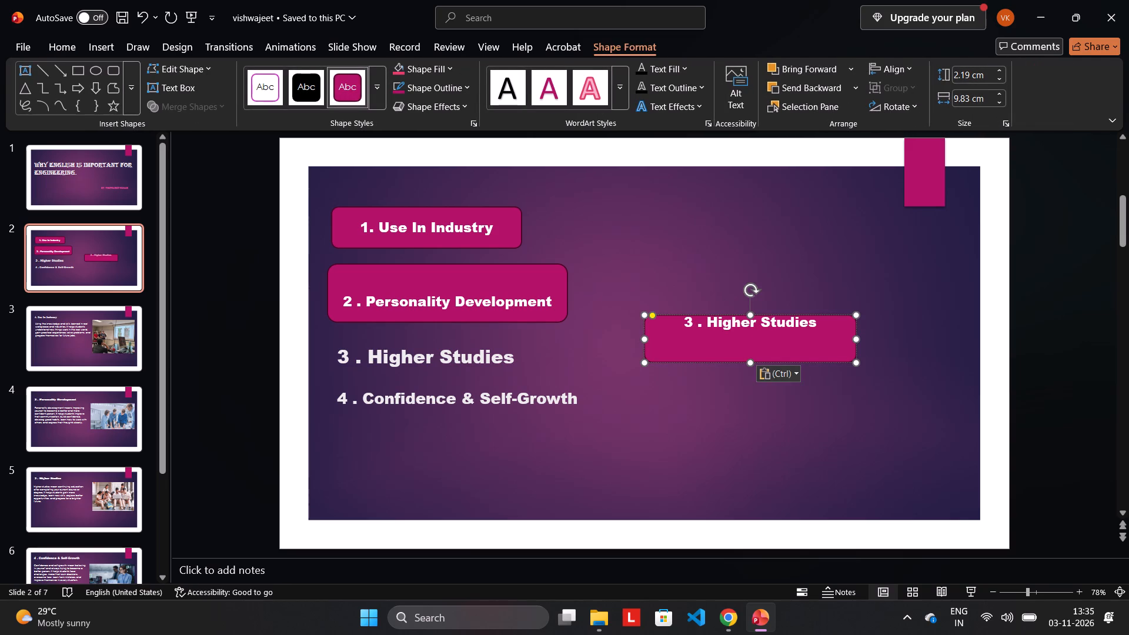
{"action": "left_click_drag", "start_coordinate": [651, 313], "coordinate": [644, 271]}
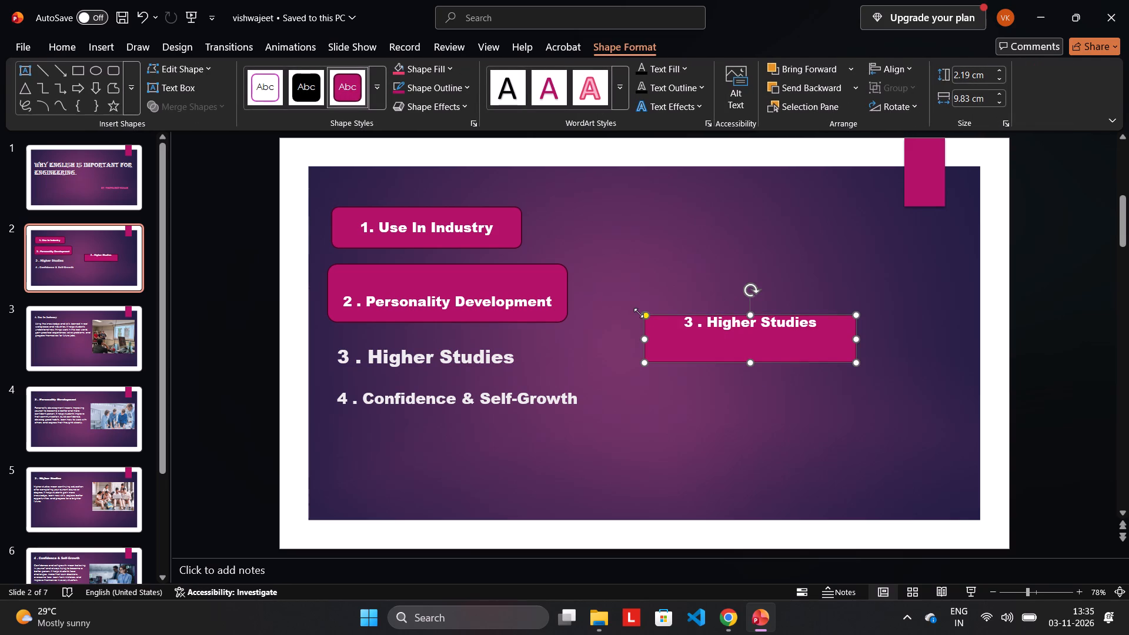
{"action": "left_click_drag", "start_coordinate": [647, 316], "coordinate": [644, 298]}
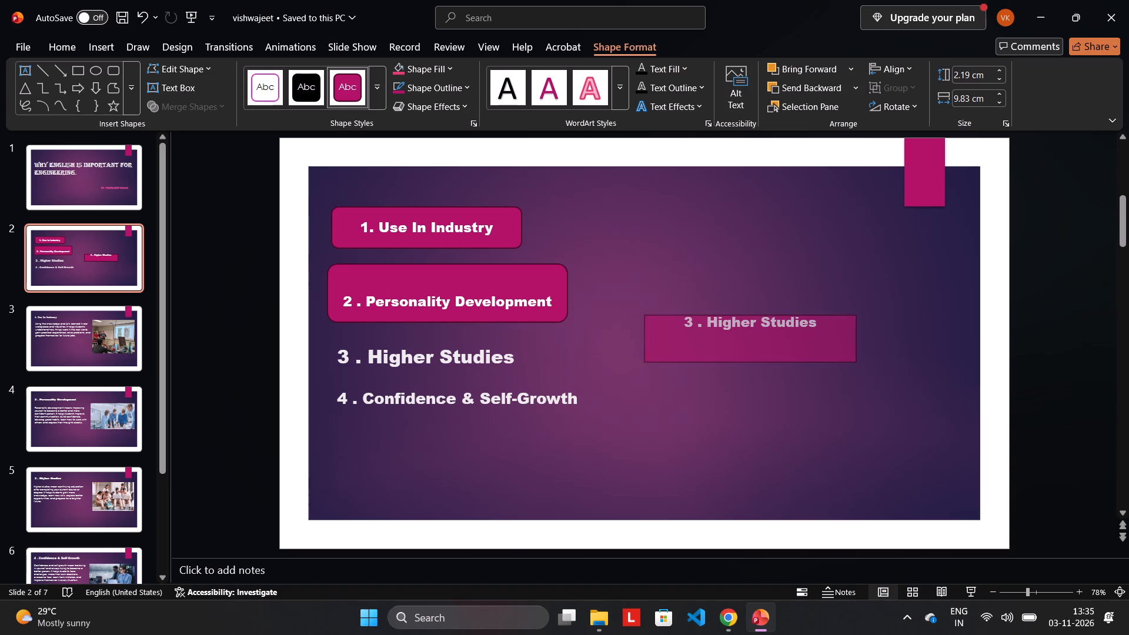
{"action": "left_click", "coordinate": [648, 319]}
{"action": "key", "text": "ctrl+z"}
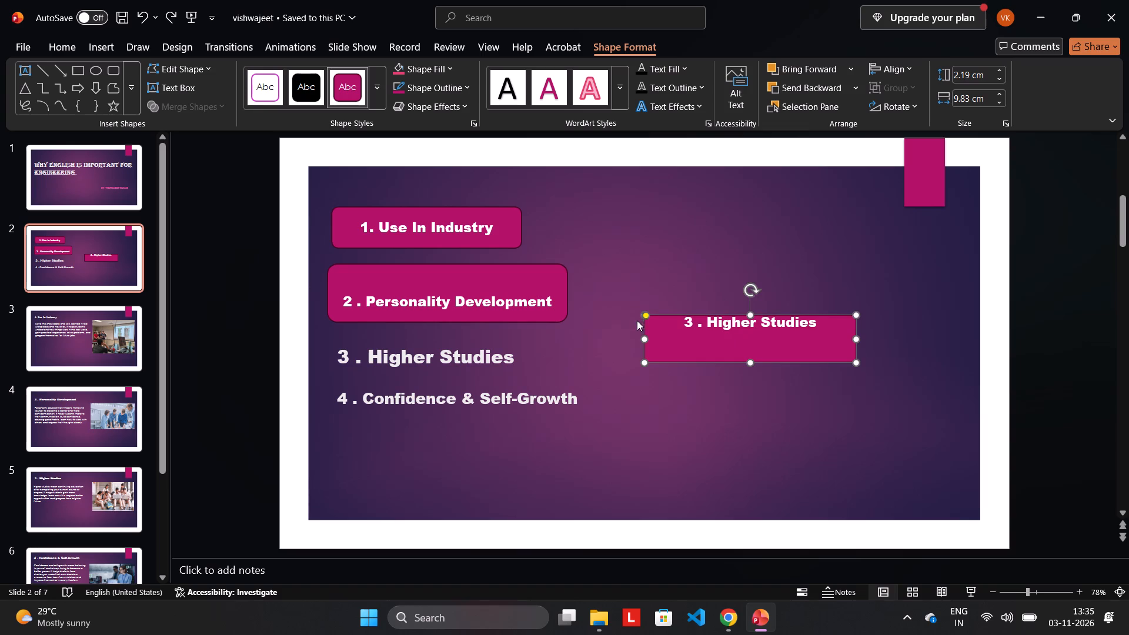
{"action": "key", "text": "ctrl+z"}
Enlarge the "3 . Higher Studies" rounded rectangle outward from its upper-left corner.
{"action": "left_click_drag", "start_coordinate": [644, 313], "coordinate": [622, 293]}
{"action": "left_click", "coordinate": [666, 409]}
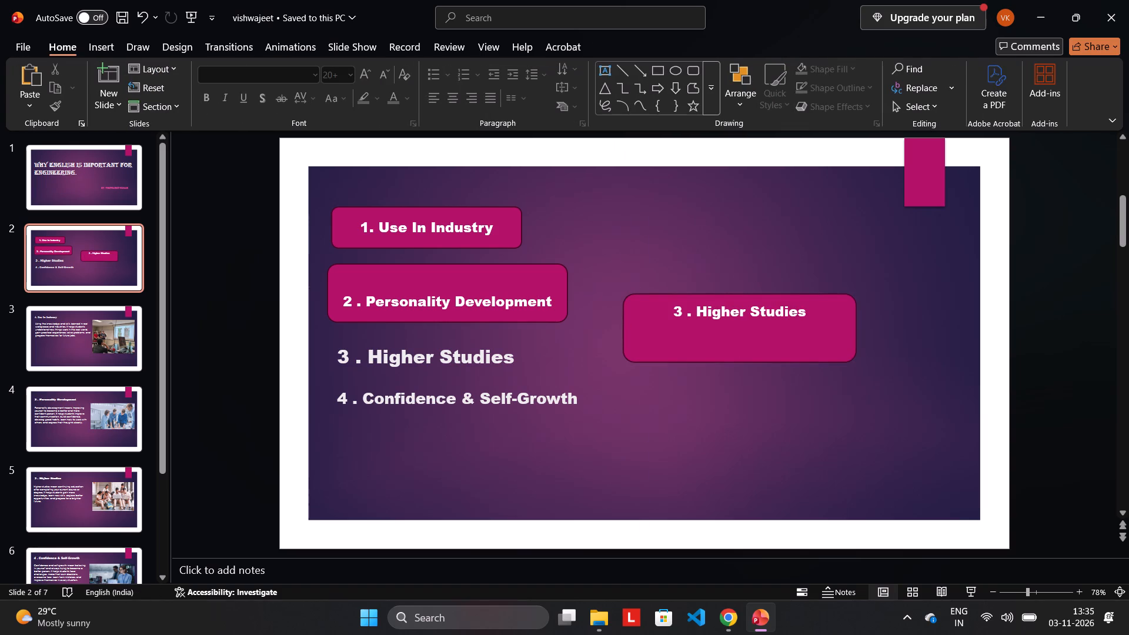
Cut the original "3 . Higher Studies" line out of the list on slide 2.
{"action": "left_click_drag", "start_coordinate": [519, 357], "coordinate": [344, 354]}
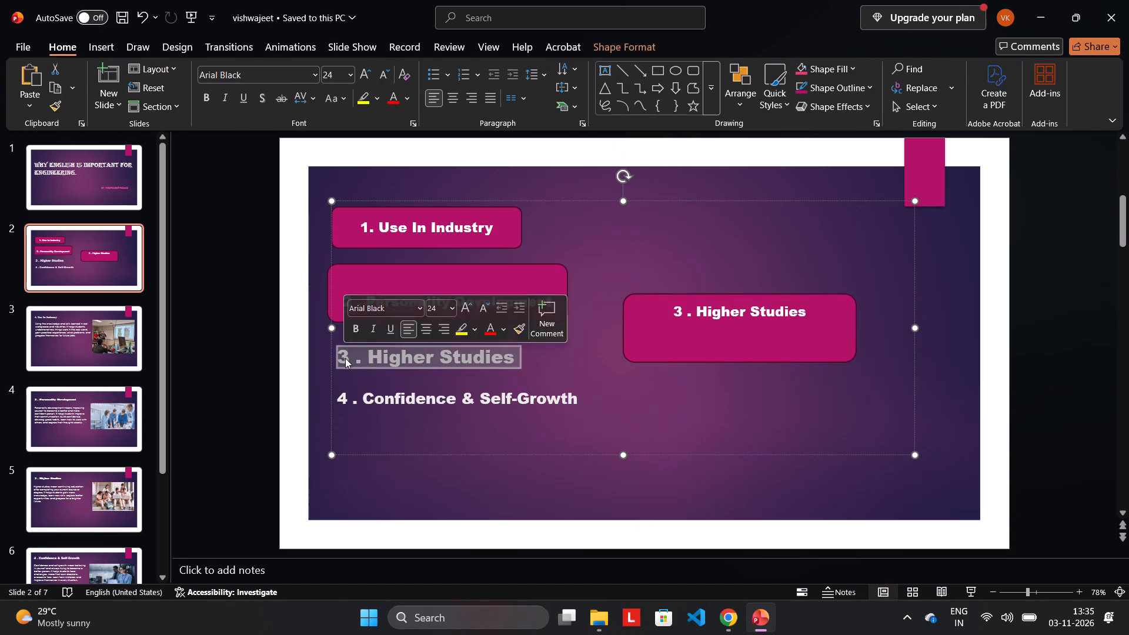
{"action": "key", "text": "ctrl+x"}
Move the "3 . Higher Studies" label under the second label, slightly overlapping its lower edge and above the fourth list line.
{"action": "left_click", "coordinate": [670, 312]}
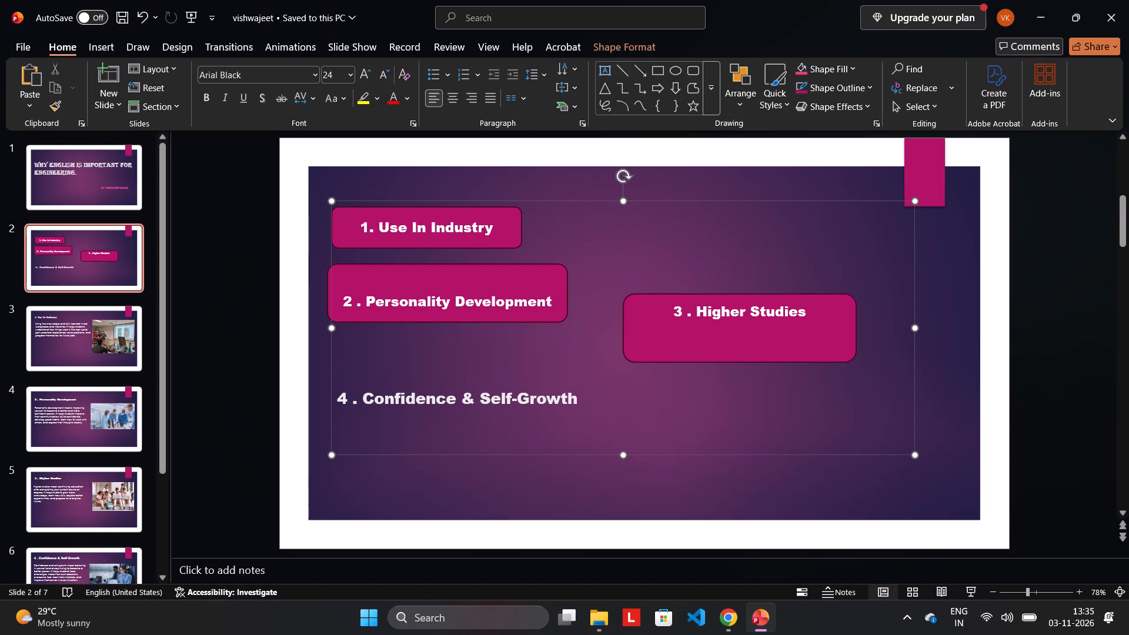
{"action": "left_click_drag", "start_coordinate": [666, 308], "coordinate": [376, 339]}
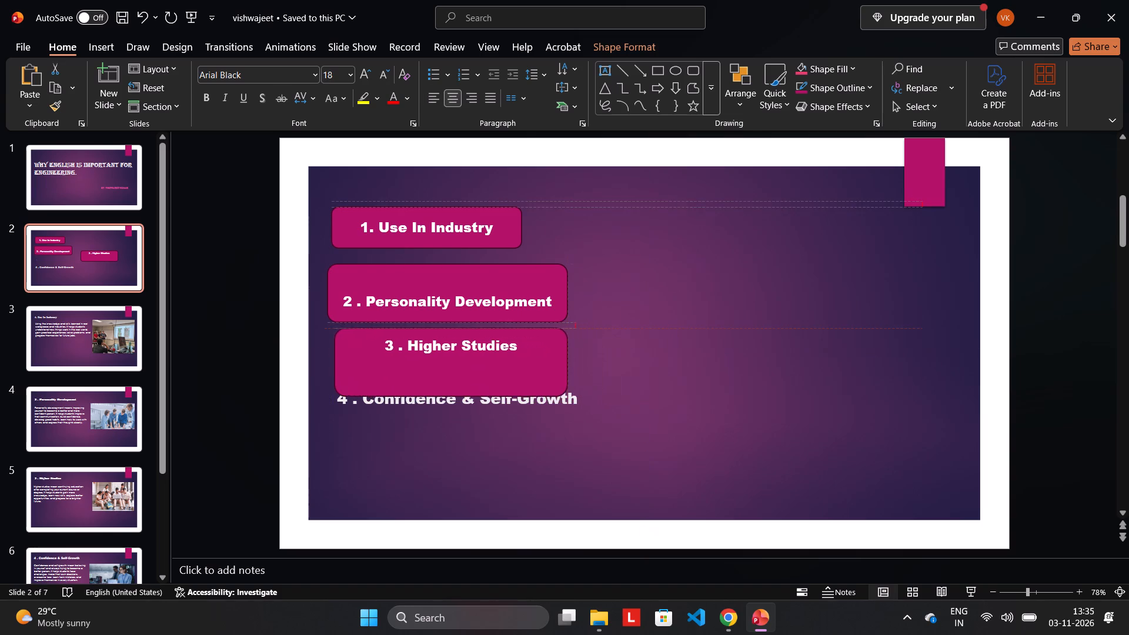
{"action": "left_click_drag", "start_coordinate": [376, 339], "coordinate": [375, 322]}
Copy the list line "4 . Confidence & Self-Growth" on slide 2.
{"action": "left_click", "coordinate": [526, 406]}
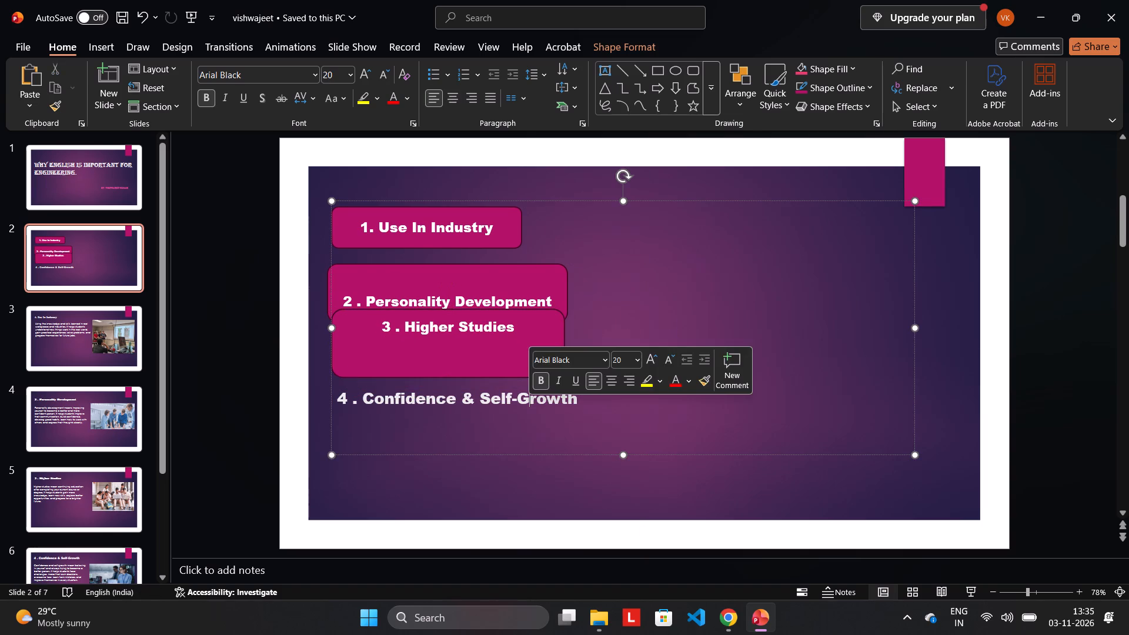
{"action": "left_click", "coordinate": [580, 416]}
{"action": "left_click_drag", "start_coordinate": [587, 399], "coordinate": [370, 395]}
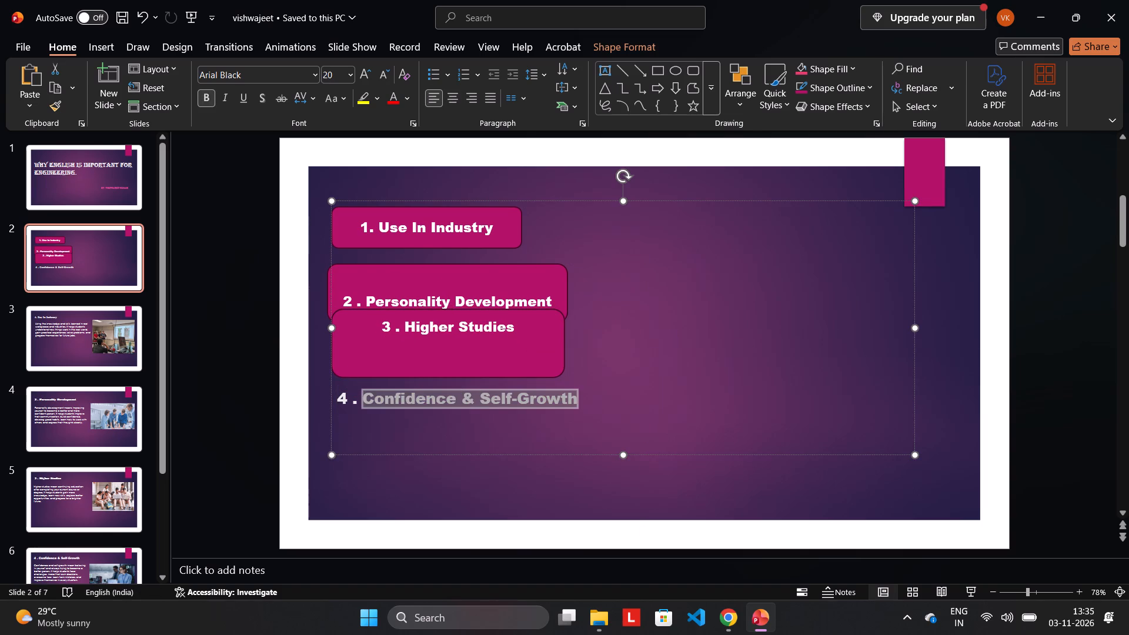
{"action": "left_click_drag", "start_coordinate": [370, 395], "coordinate": [327, 393]}
{"action": "key", "text": "ctrl+c"}
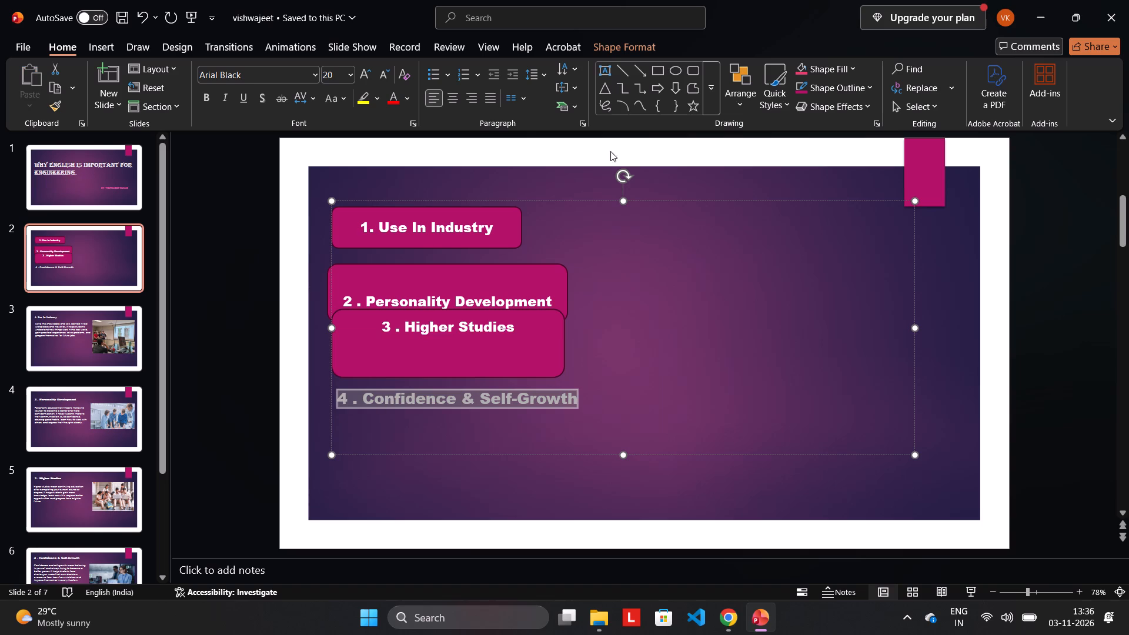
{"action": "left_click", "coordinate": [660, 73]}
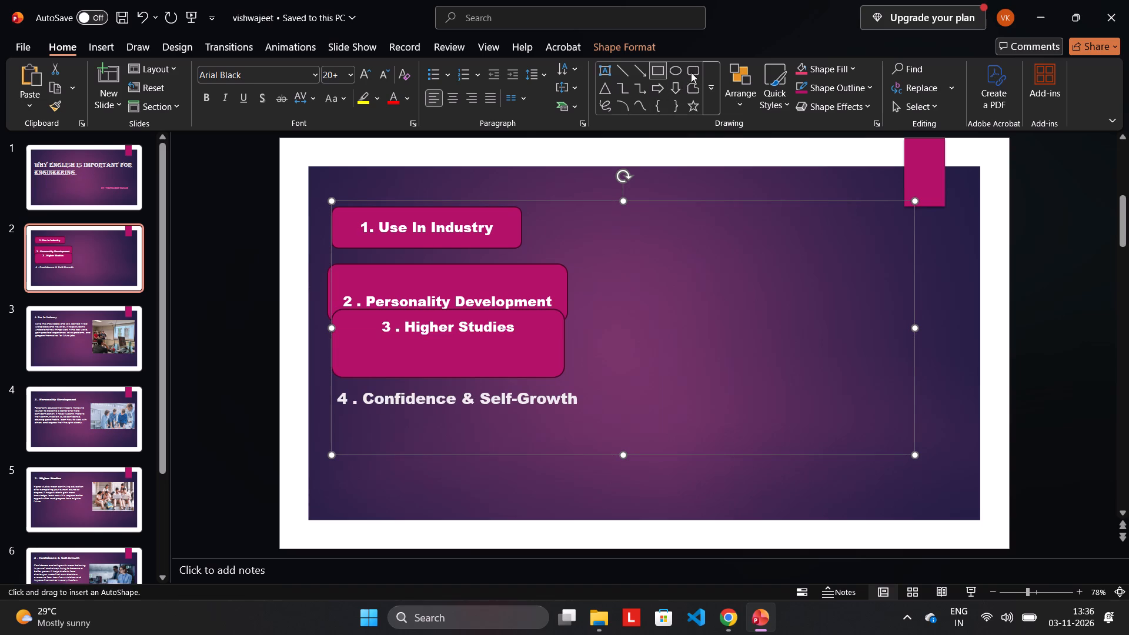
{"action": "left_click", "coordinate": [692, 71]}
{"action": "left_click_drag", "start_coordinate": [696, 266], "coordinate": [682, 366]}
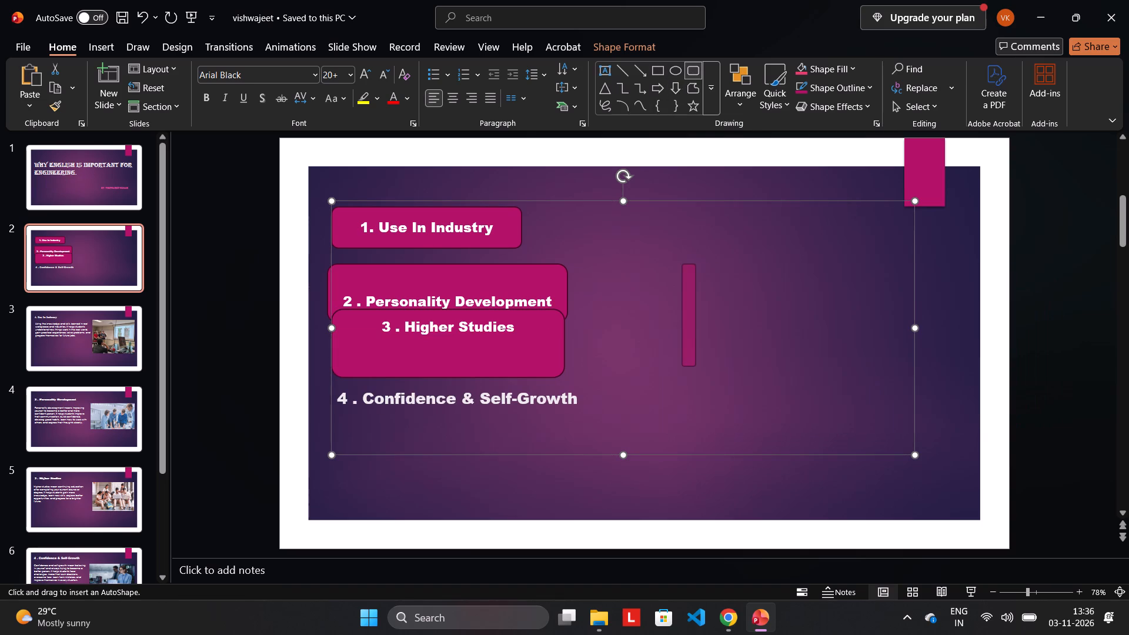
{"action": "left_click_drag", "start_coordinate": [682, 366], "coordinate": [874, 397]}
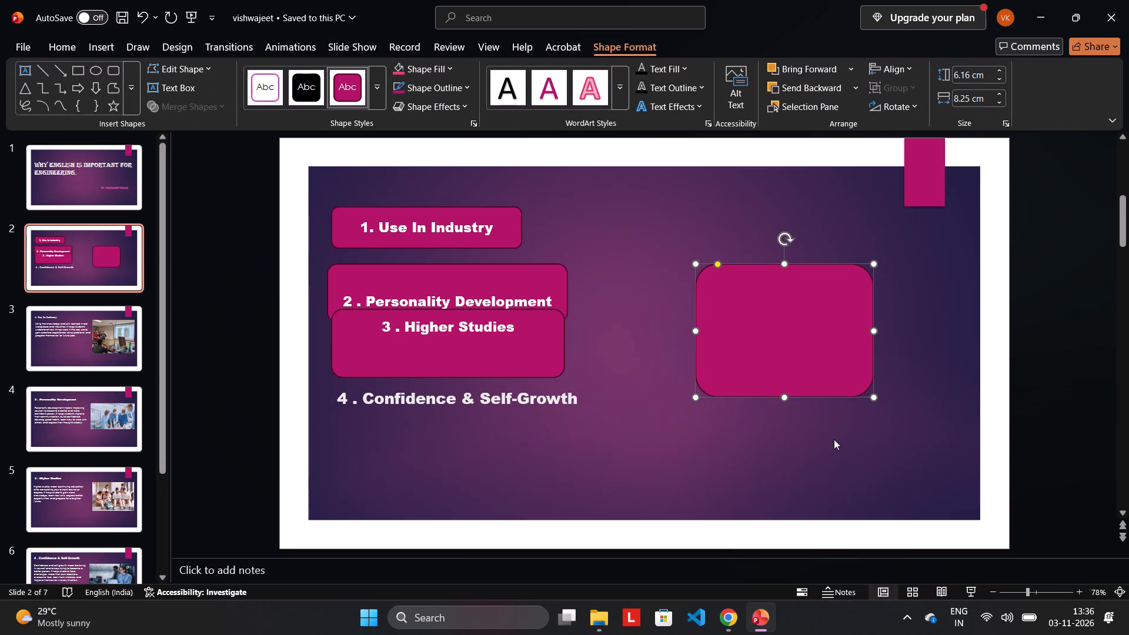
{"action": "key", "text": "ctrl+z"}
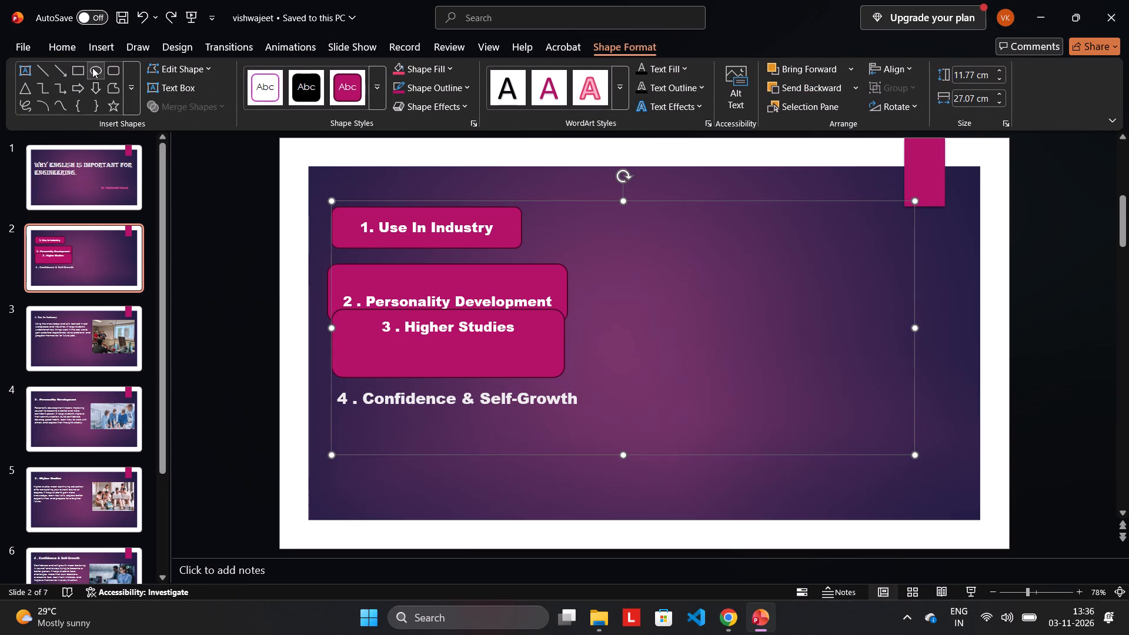
Draw a rounded rectangle about 2.48 cm high and 11.94 cm wide in slide 2's empty area and paste "4 . Confidence & Self-Growth" into it.
{"action": "left_click", "coordinate": [113, 73]}
{"action": "left_click_drag", "start_coordinate": [650, 256], "coordinate": [839, 299]}
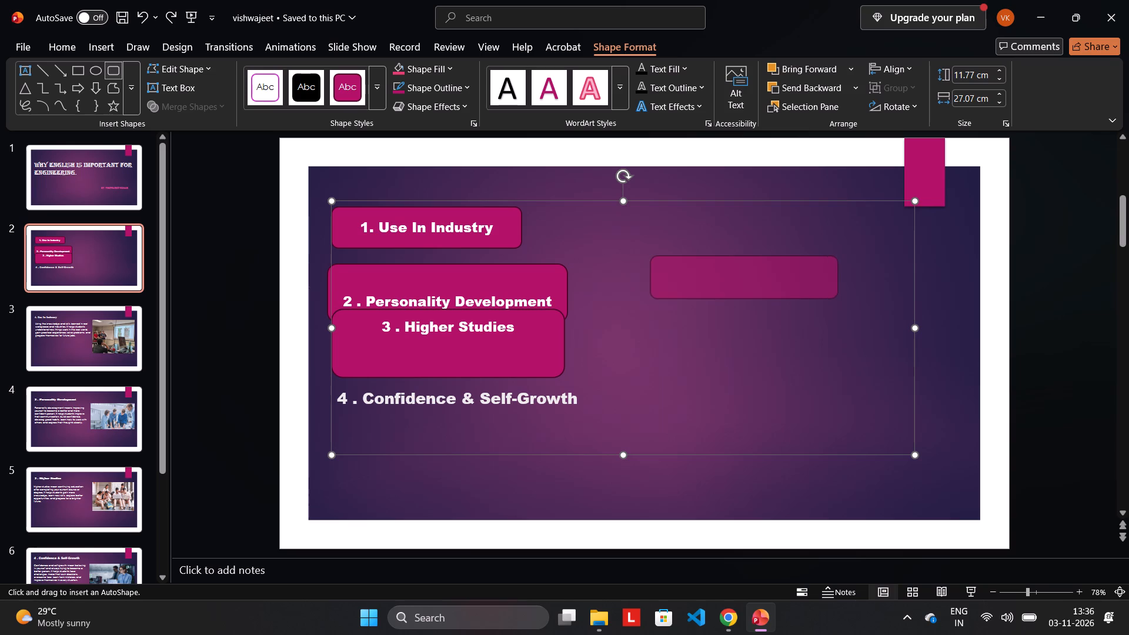
{"action": "left_click_drag", "start_coordinate": [839, 299], "coordinate": [881, 310]}
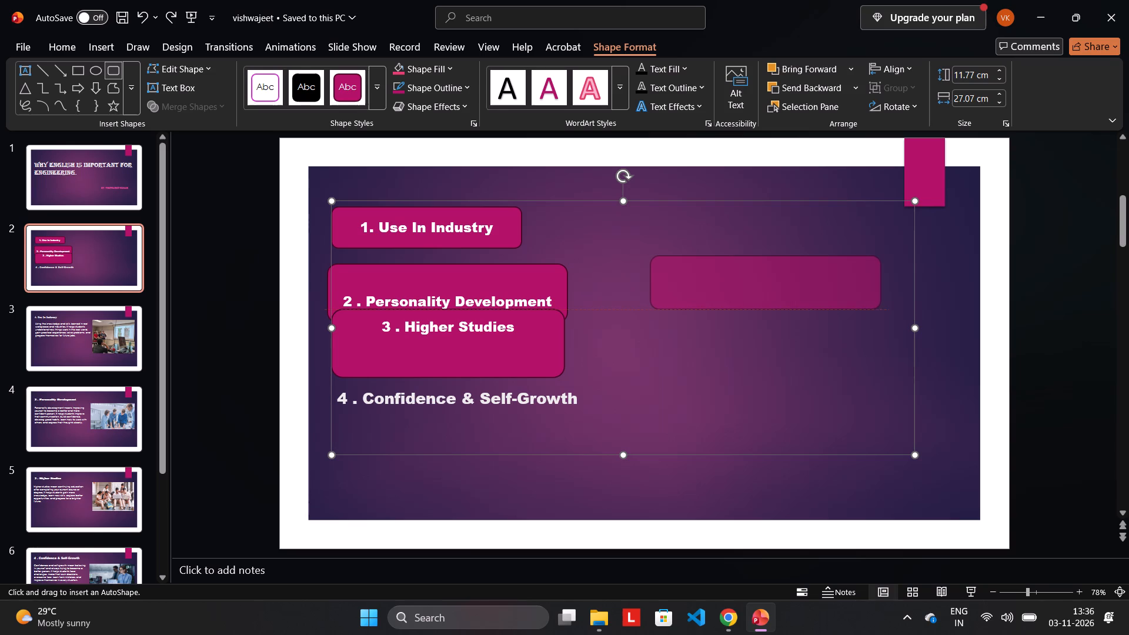
{"action": "left_click_drag", "start_coordinate": [881, 310], "coordinate": [907, 306]}
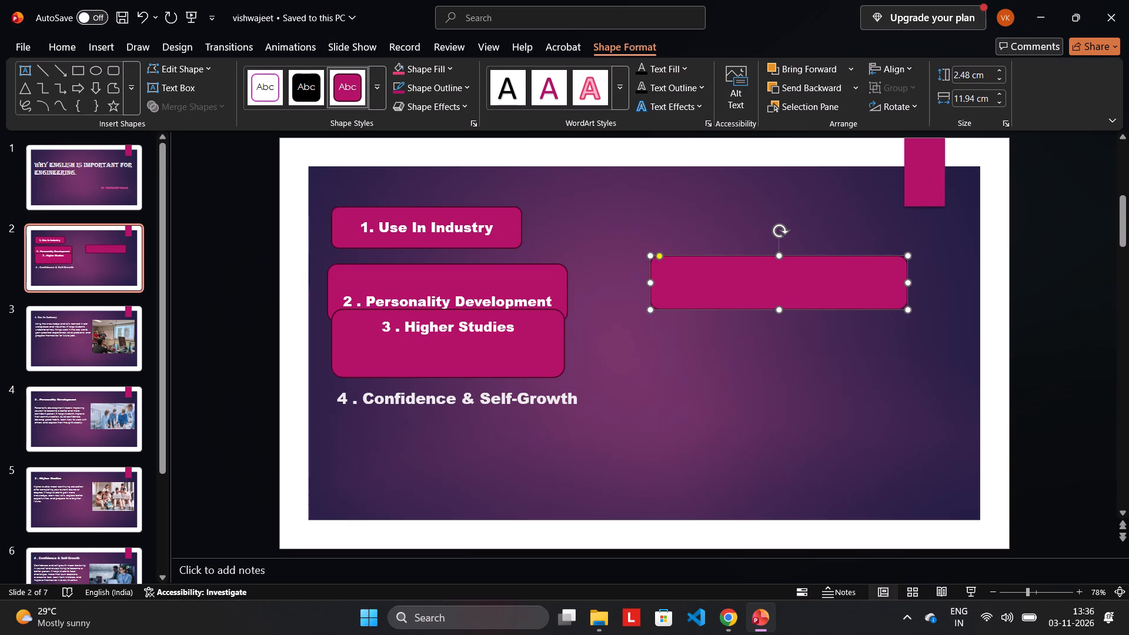
{"action": "double_click", "coordinate": [702, 293]}
{"action": "key", "text": "ctrl+v"}
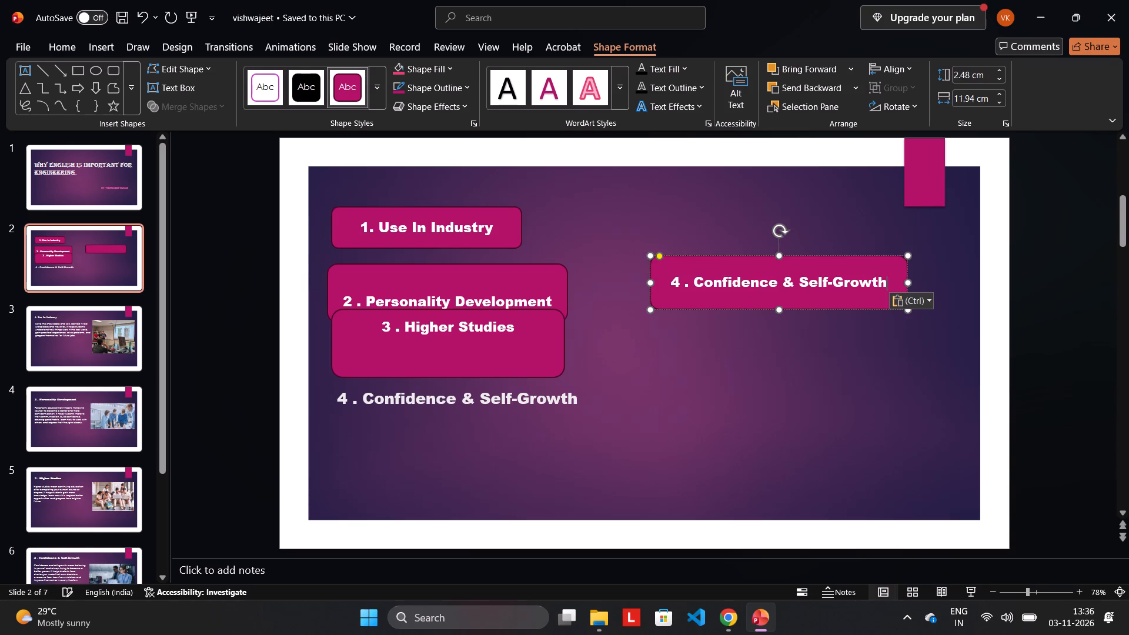
Cut the original "4 . Confidence & Self-Growth" line out of the list on slide 2.
{"action": "left_click", "coordinate": [781, 392]}
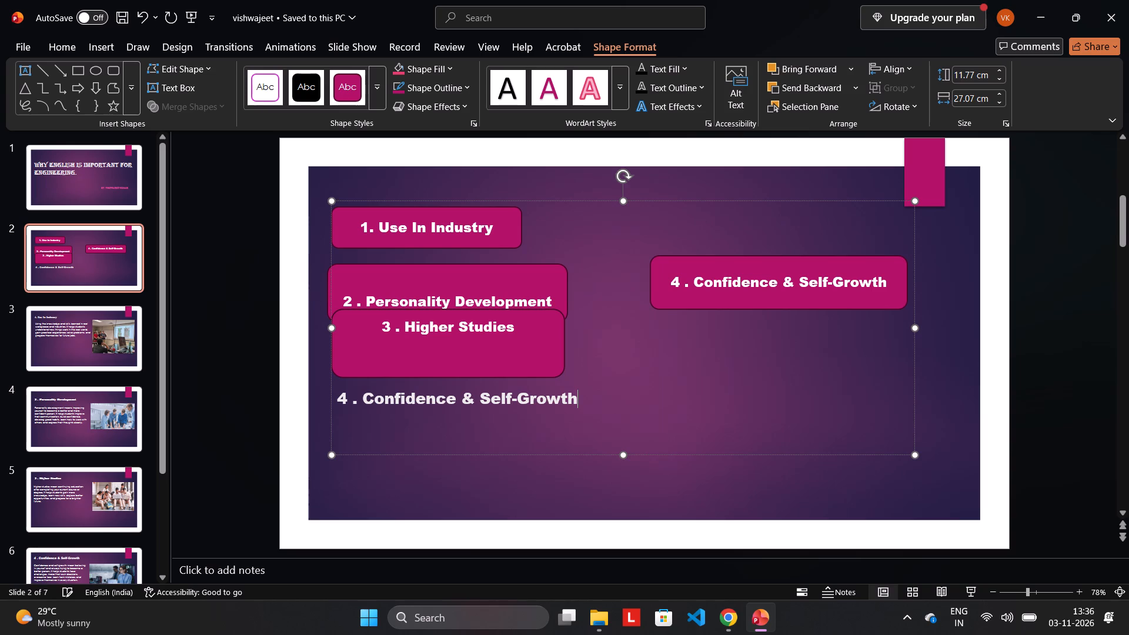
{"action": "left_click", "coordinate": [477, 344]}
{"action": "right_click", "coordinate": [466, 326]}
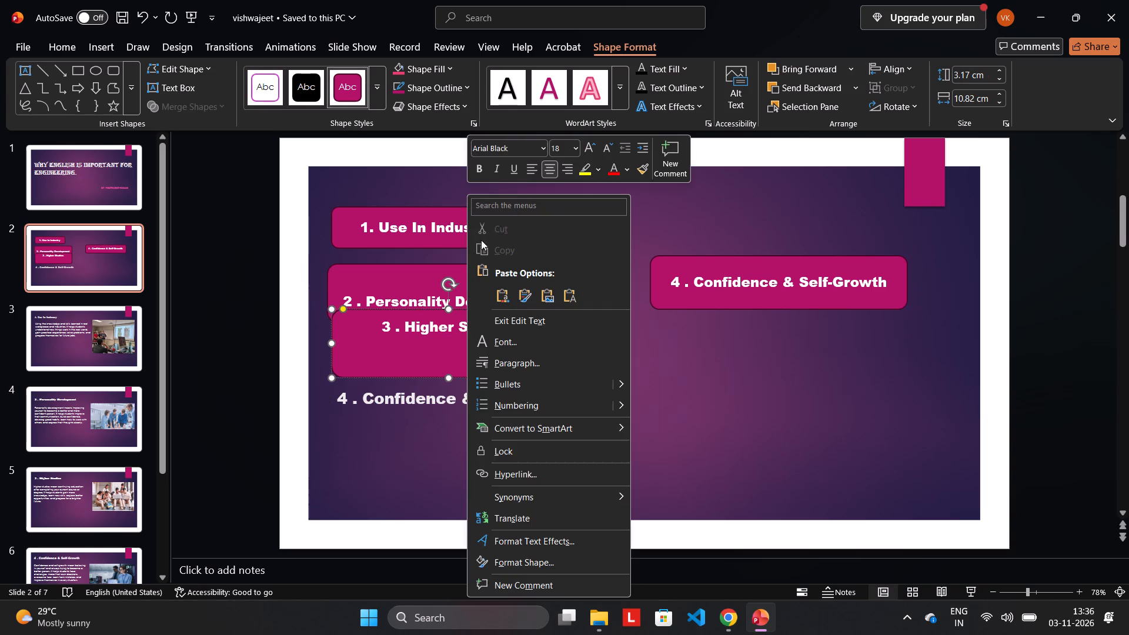
{"action": "left_click", "coordinate": [686, 406]}
{"action": "left_click", "coordinate": [591, 410]}
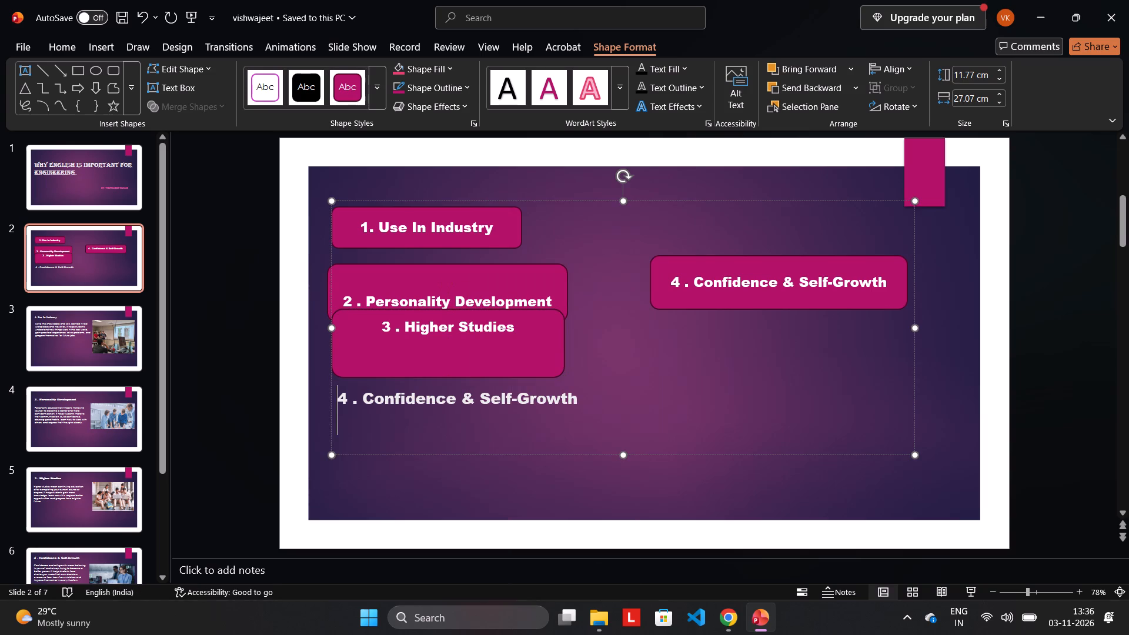
{"action": "left_click", "coordinate": [585, 390]}
{"action": "left_click_drag", "start_coordinate": [585, 393], "coordinate": [340, 382]}
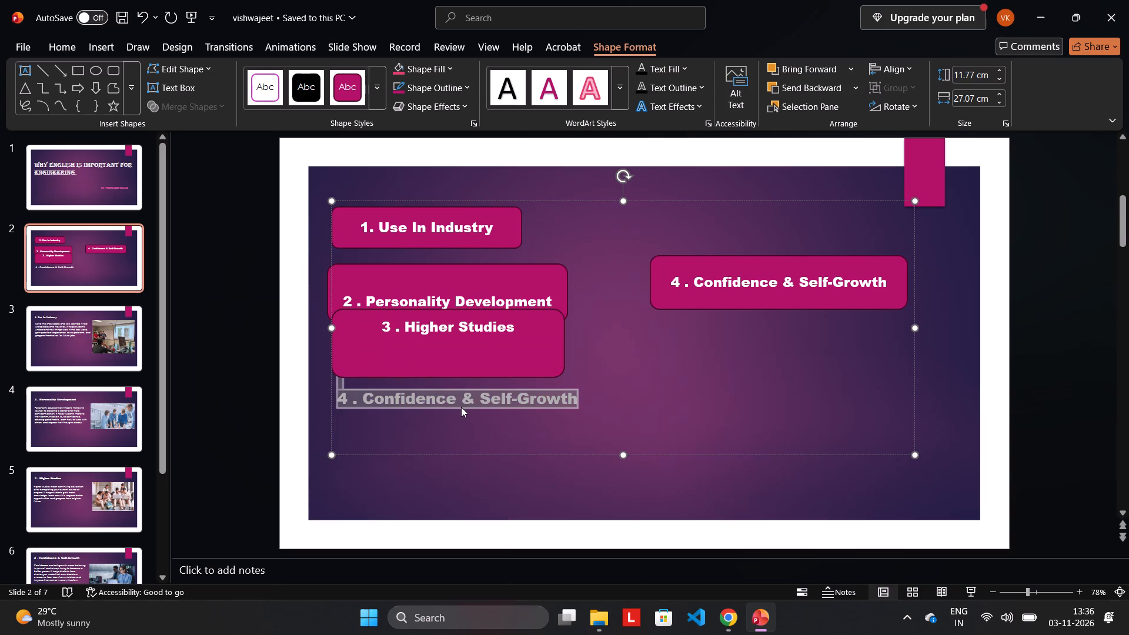
{"action": "key", "text": "ctrl+x"}
Move the "4 . Confidence & Self-Growth" label below the third label, leaving a gap and roughly matching the second label's left edge.
{"action": "left_click", "coordinate": [726, 273]}
{"action": "left_click_drag", "start_coordinate": [726, 270], "coordinate": [398, 486]}
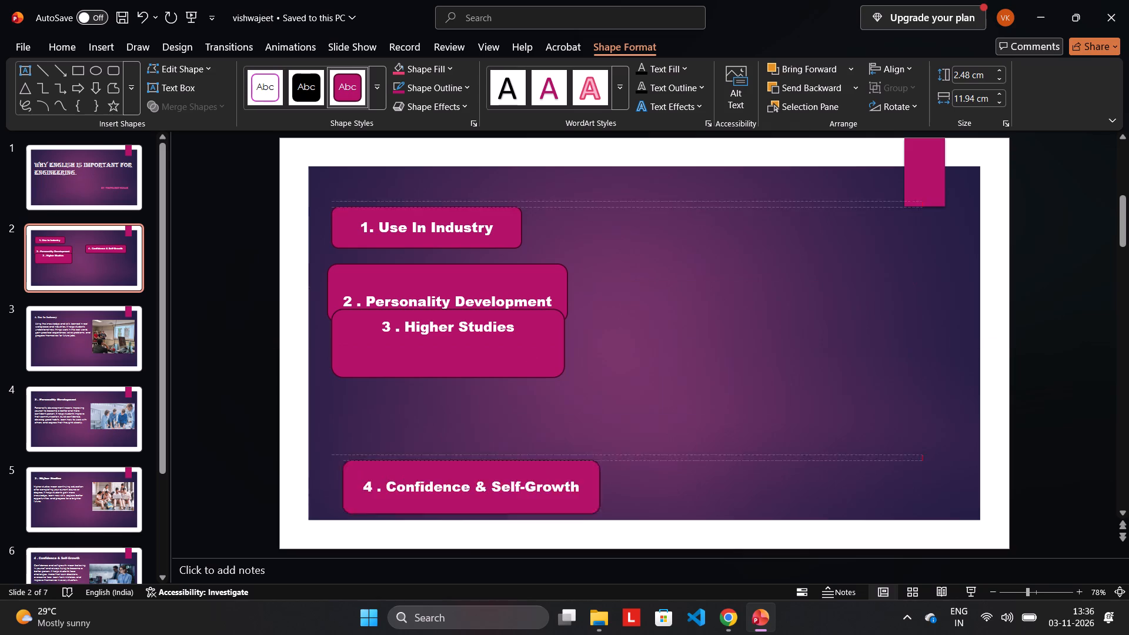
{"action": "left_click_drag", "start_coordinate": [398, 486], "coordinate": [403, 443]}
{"action": "left_click", "coordinate": [930, 305]}
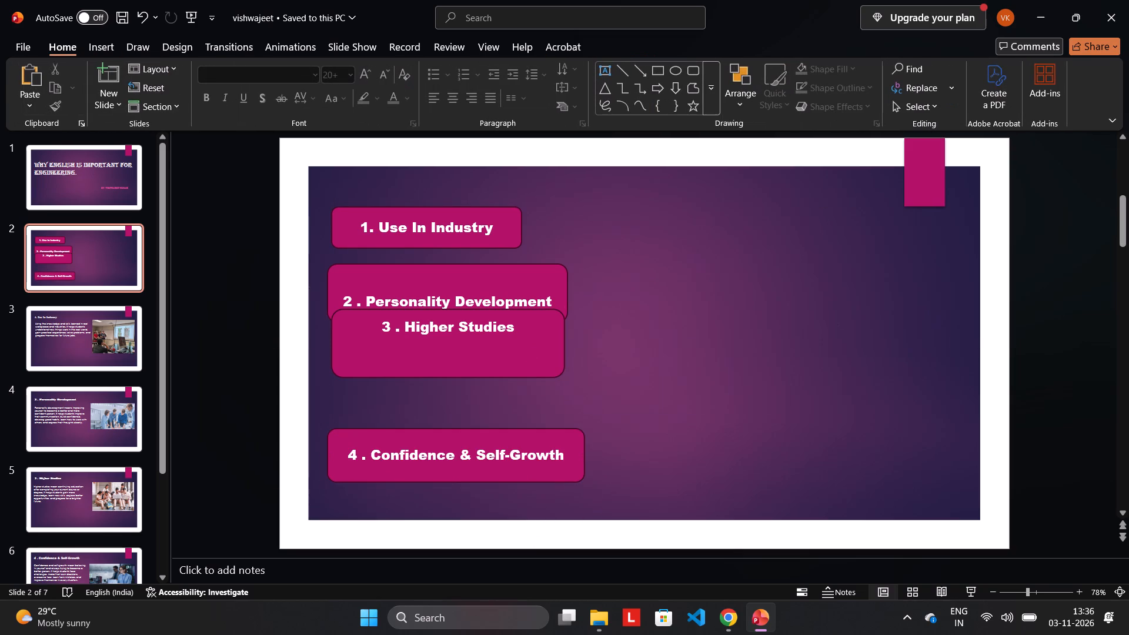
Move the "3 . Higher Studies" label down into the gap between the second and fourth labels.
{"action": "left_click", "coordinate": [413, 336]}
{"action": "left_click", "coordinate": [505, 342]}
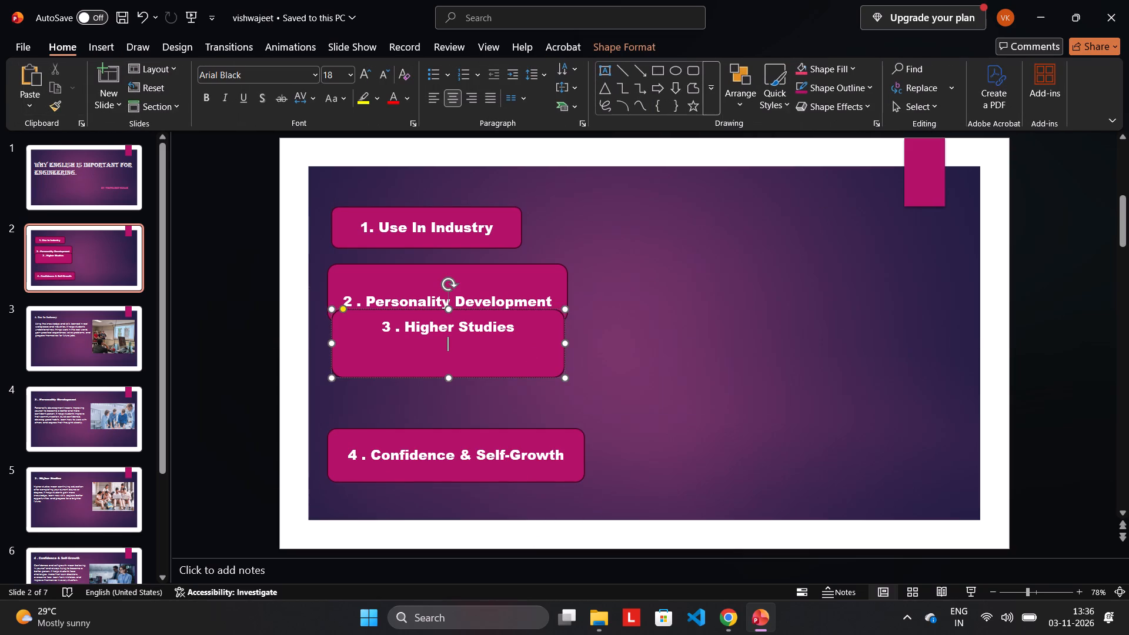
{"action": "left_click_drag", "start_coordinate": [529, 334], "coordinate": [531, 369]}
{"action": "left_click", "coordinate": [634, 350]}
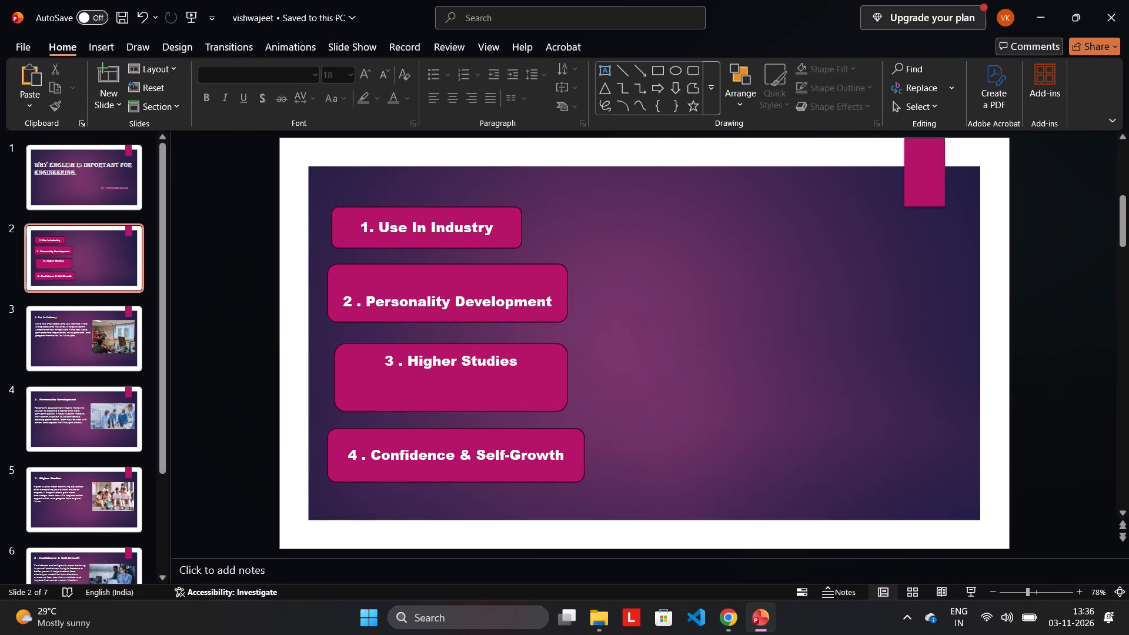
Remove the "3 . Higher Studies" rounded rectangle from slide 2.
{"action": "left_click", "coordinate": [379, 357]}
{"action": "left_click", "coordinate": [385, 357]}
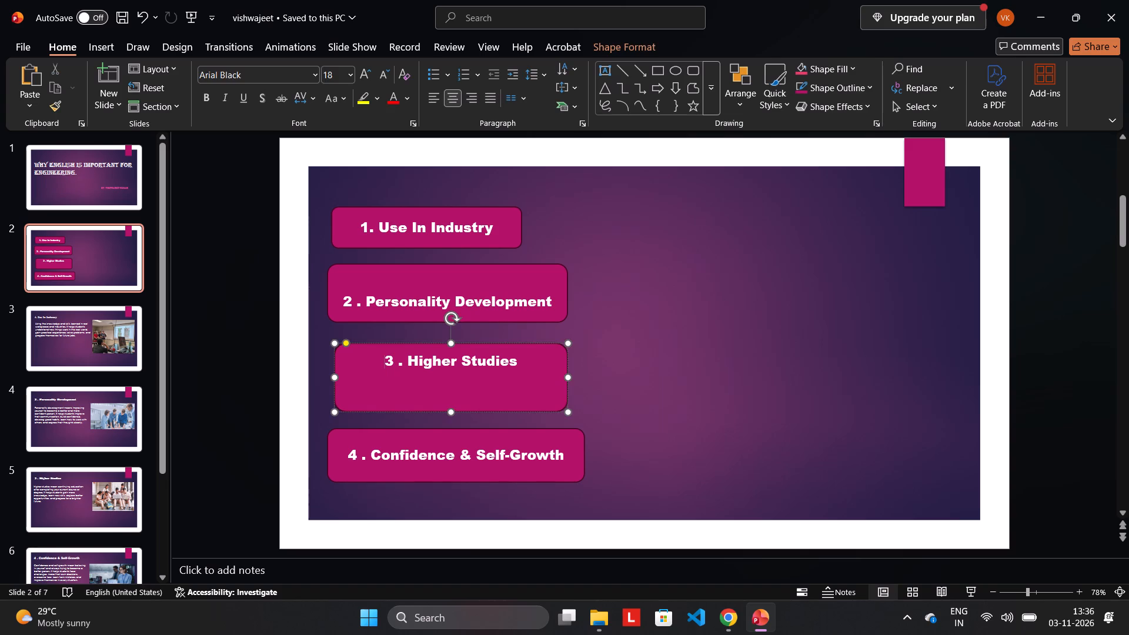
{"action": "key", "text": "BackSpace"}
{"action": "key", "text": "BackSpace"}
{"action": "key", "text": "BackSpace"}
{"action": "key", "text": "BackSpace"}
{"action": "key", "text": "BackSpace"}
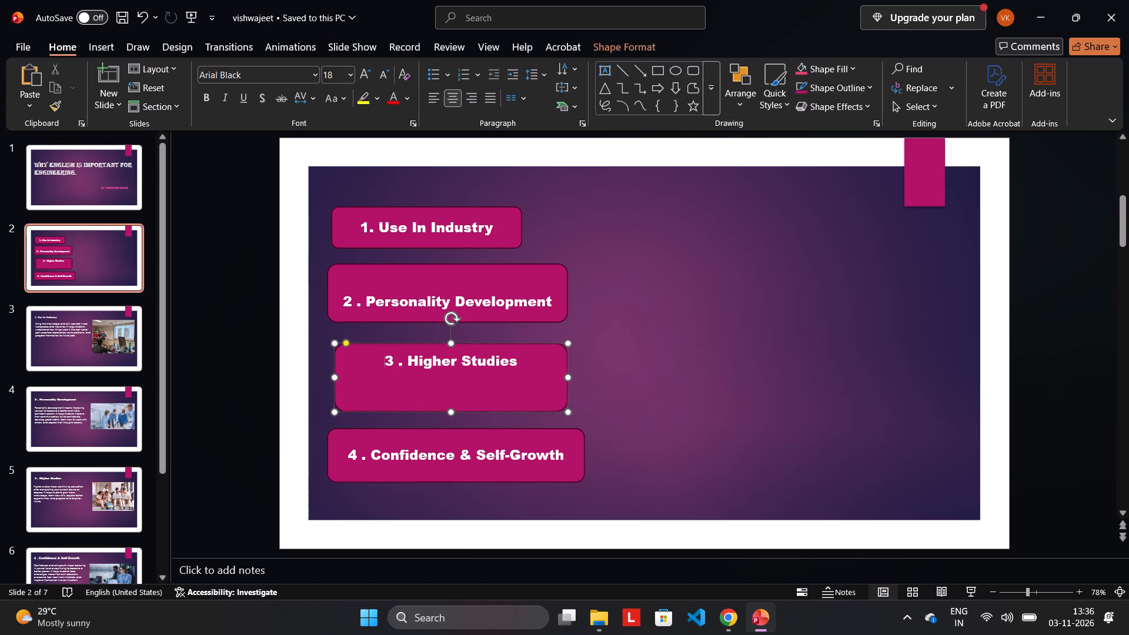
{"action": "right_click", "coordinate": [556, 392]}
{"action": "left_click", "coordinate": [614, 210]}
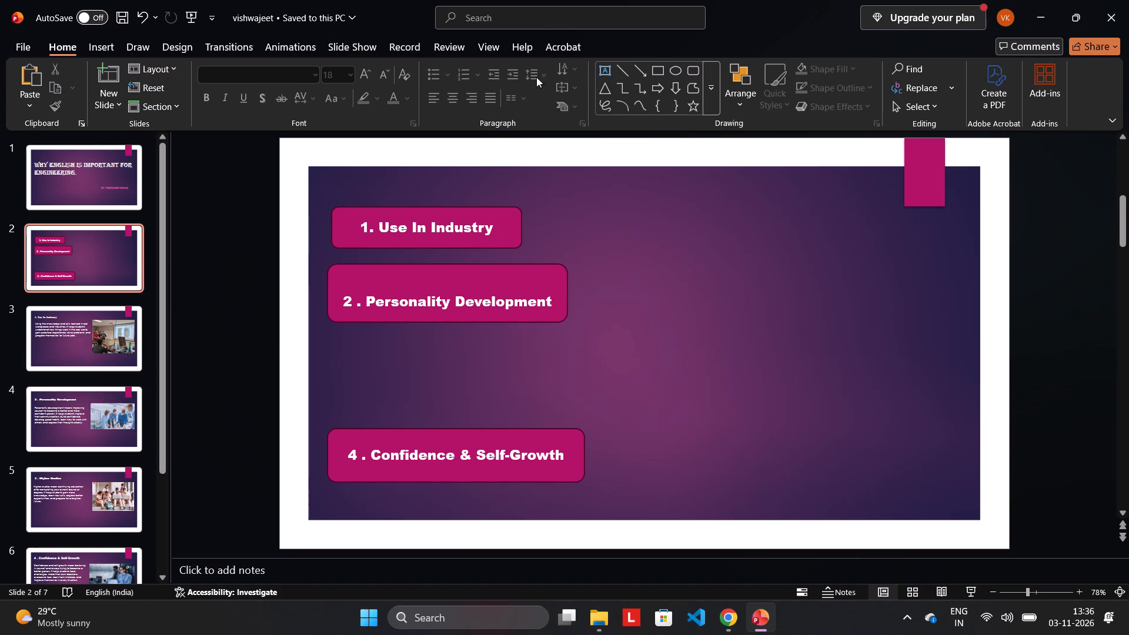
Draw a new, flatter rounded rectangle in the gap between the second and fourth labels.
{"action": "left_click", "coordinate": [697, 68]}
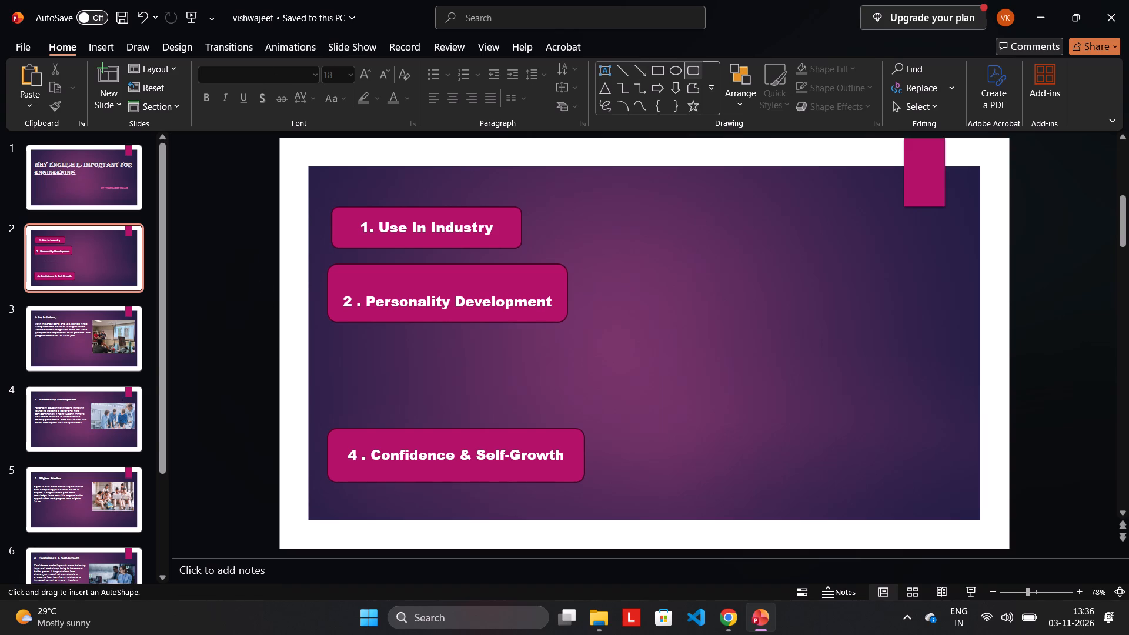
{"action": "left_click_drag", "start_coordinate": [343, 348], "coordinate": [502, 384]}
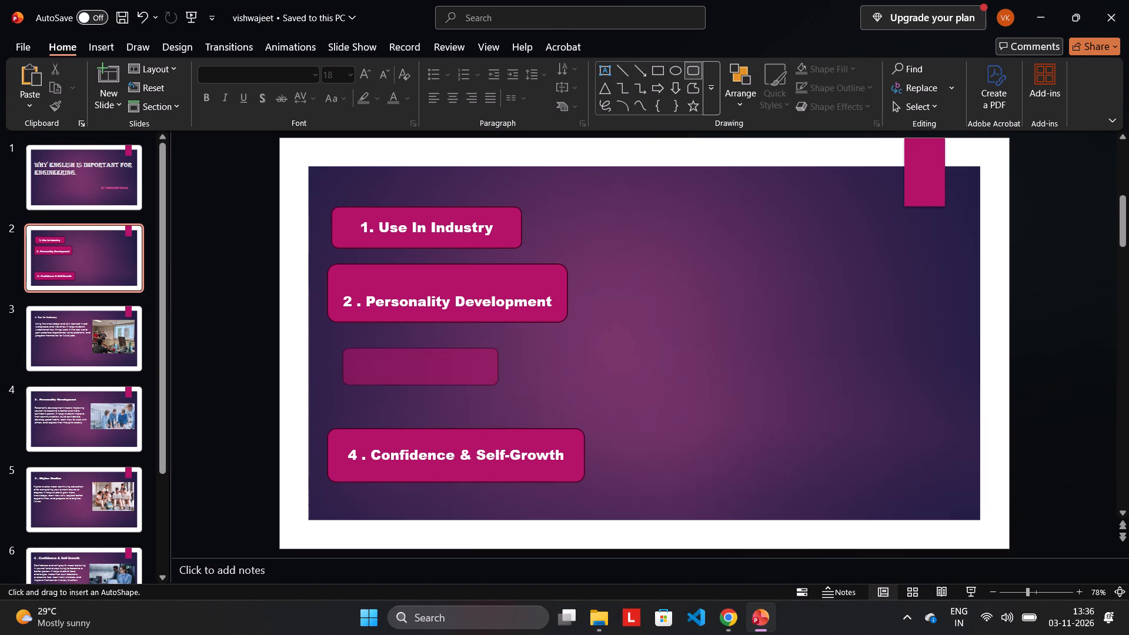
{"action": "left_click_drag", "start_coordinate": [502, 384], "coordinate": [569, 393]}
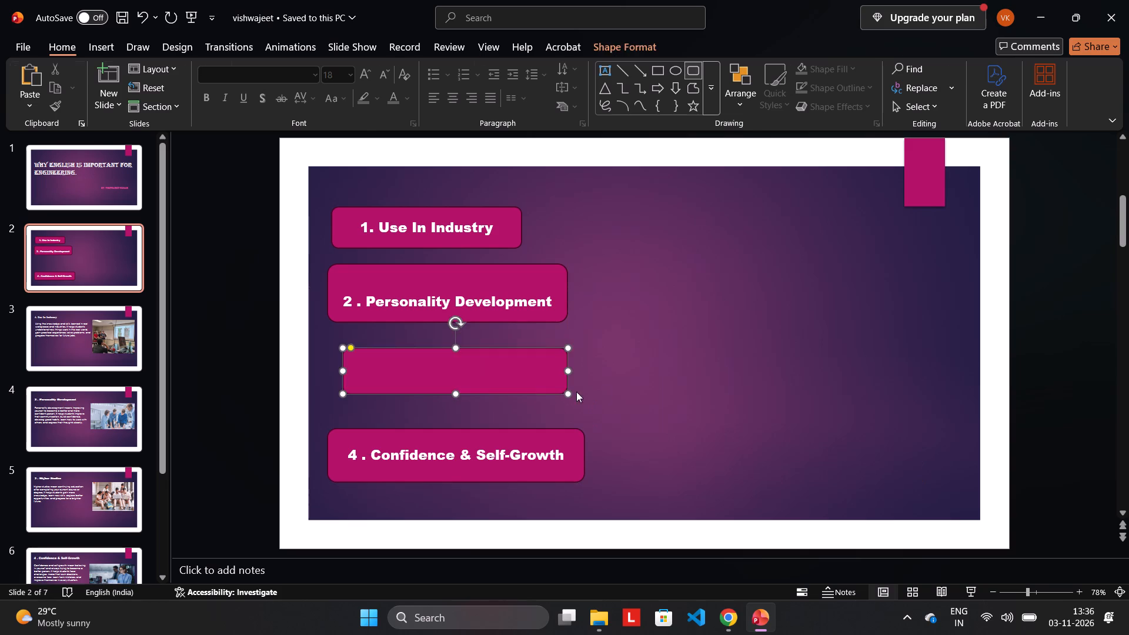
{"action": "left_click", "coordinate": [681, 372]}
Copy the heading "3 . Higher Studies" from slide 5.
{"action": "scroll", "coordinate": [99, 395], "scroll_direction": "down", "scroll_amount": 3}
{"action": "scroll", "coordinate": [99, 397], "scroll_direction": "up", "scroll_amount": 1}
{"action": "scroll", "coordinate": [99, 400], "scroll_direction": "down", "scroll_amount": 1}
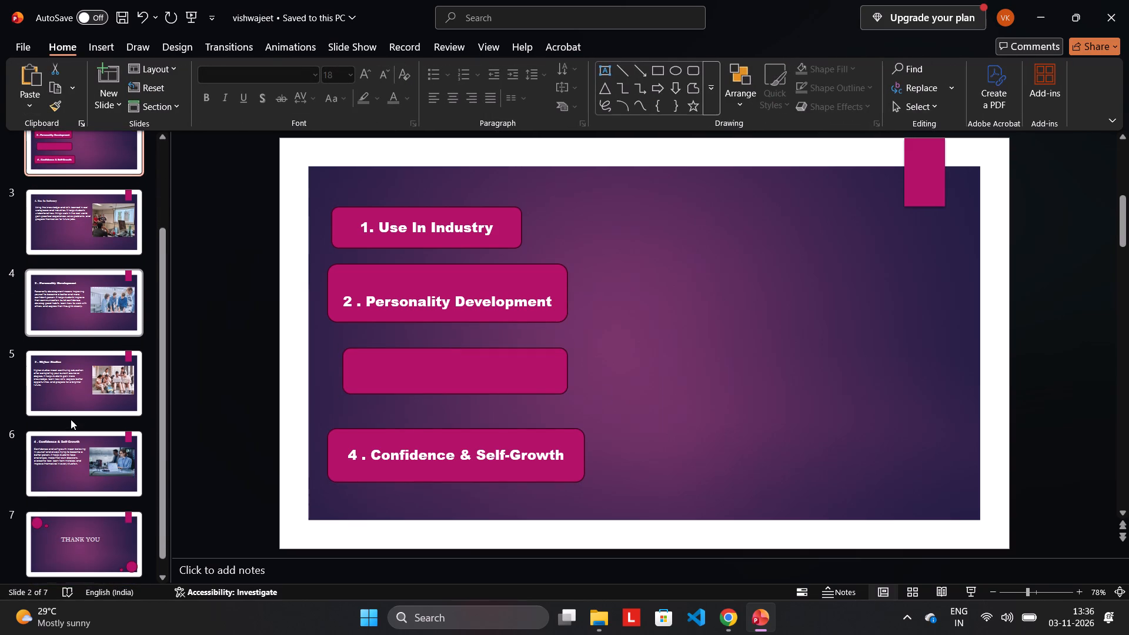
{"action": "left_click", "coordinate": [75, 370]}
{"action": "left_click_drag", "start_coordinate": [503, 200], "coordinate": [477, 200]}
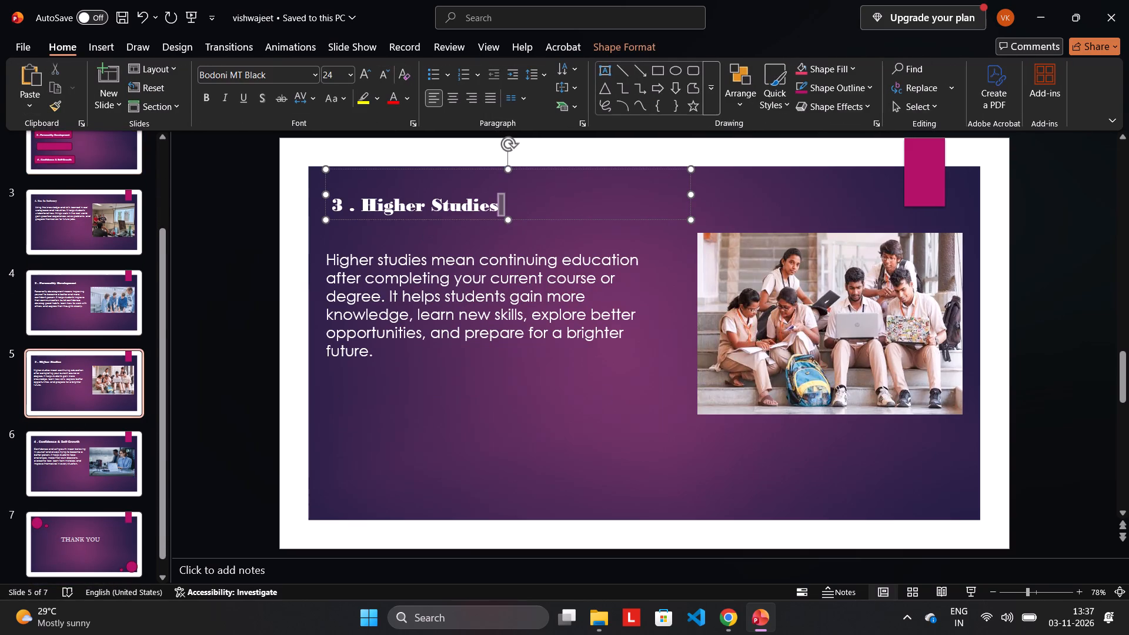
{"action": "left_click_drag", "start_coordinate": [477, 200], "coordinate": [282, 202]}
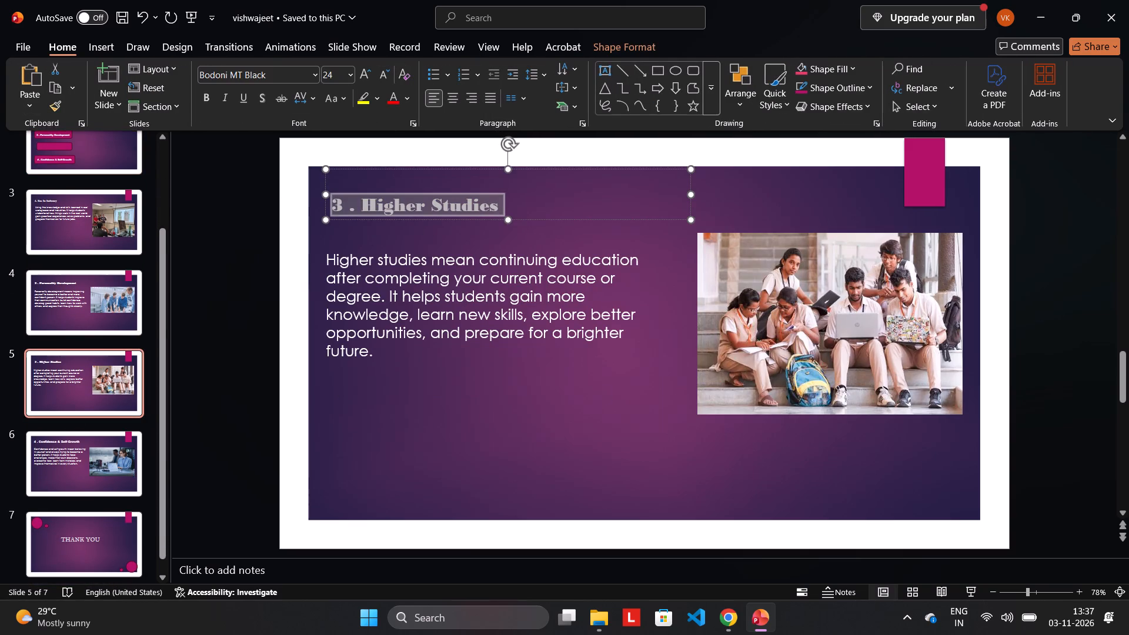
{"action": "key", "text": "ctrl+c"}
Paste "3 . Higher Studies" into the empty rounded rectangle on slide 2.
{"action": "scroll", "coordinate": [82, 221], "scroll_direction": "up", "scroll_amount": 1}
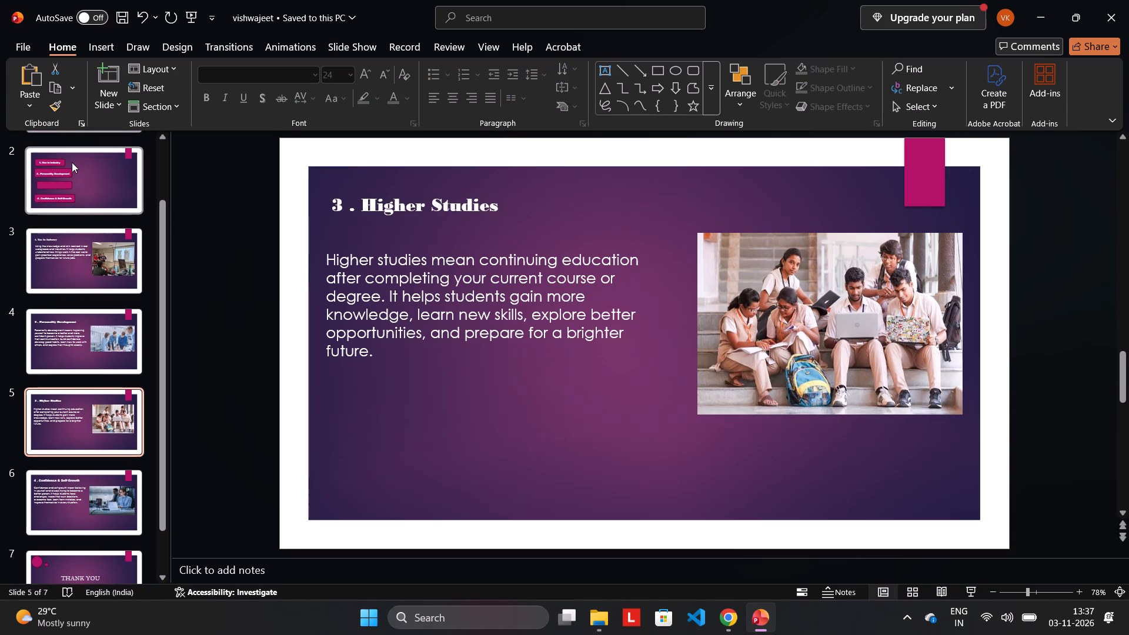
{"action": "left_click", "coordinate": [72, 162]}
{"action": "left_click", "coordinate": [415, 376]}
{"action": "double_click", "coordinate": [415, 369]}
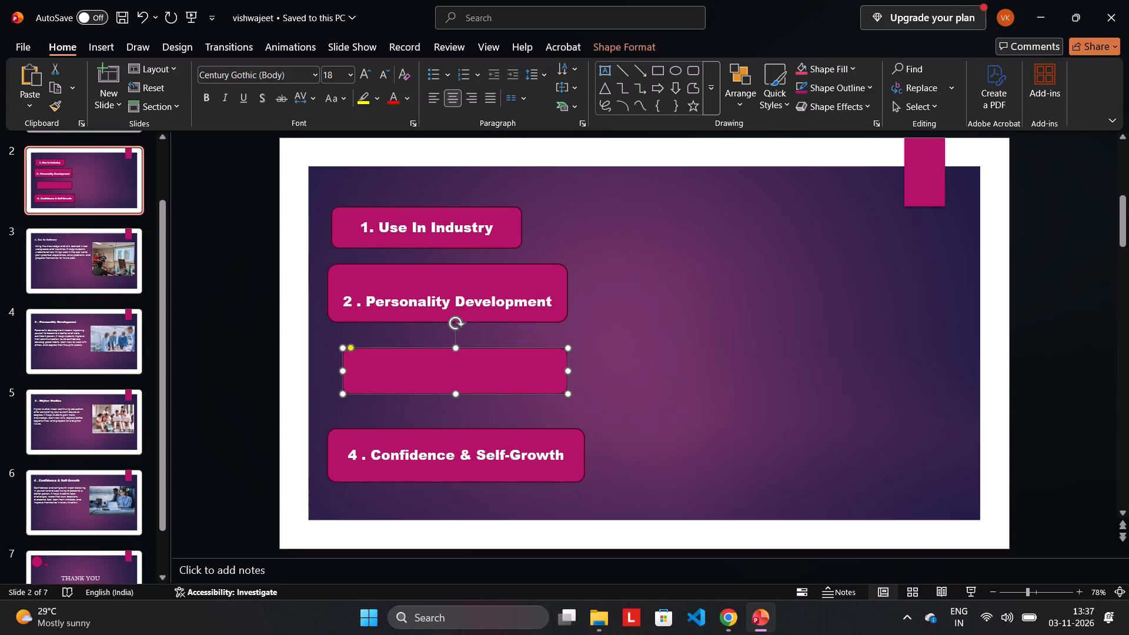
{"action": "key", "text": "ctrl+v"}
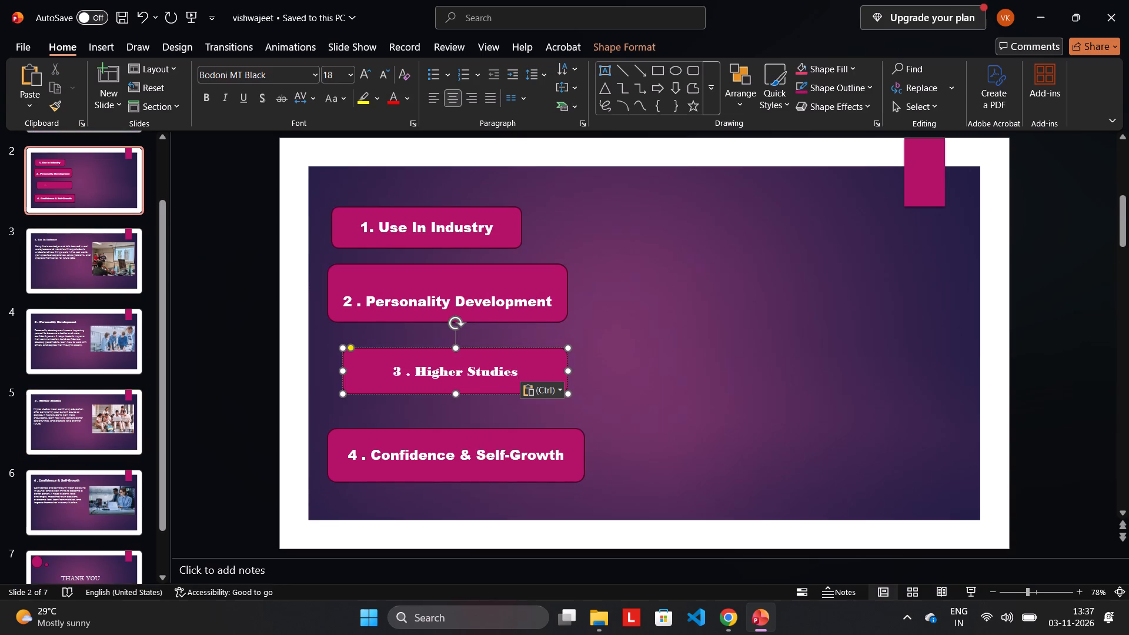
Resize the "3 . Higher Studies" label, bringing its left edge inward and extending its upper-right corner outward to about the first label's width.
{"action": "left_click_drag", "start_coordinate": [343, 372], "coordinate": [372, 369]}
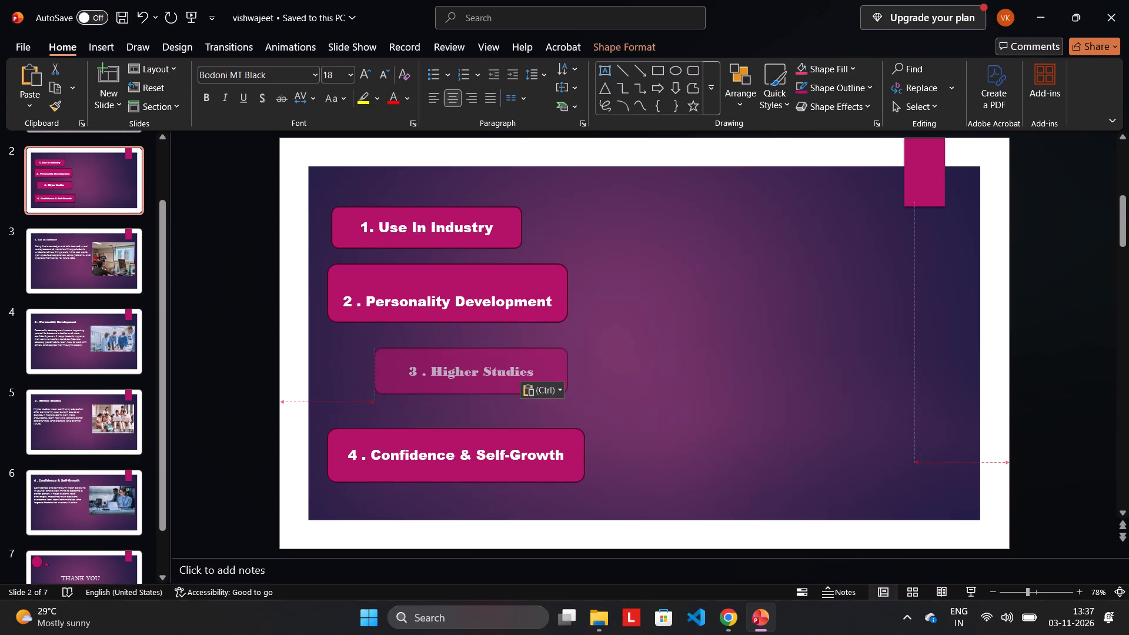
{"action": "left_click_drag", "start_coordinate": [372, 369], "coordinate": [413, 375]}
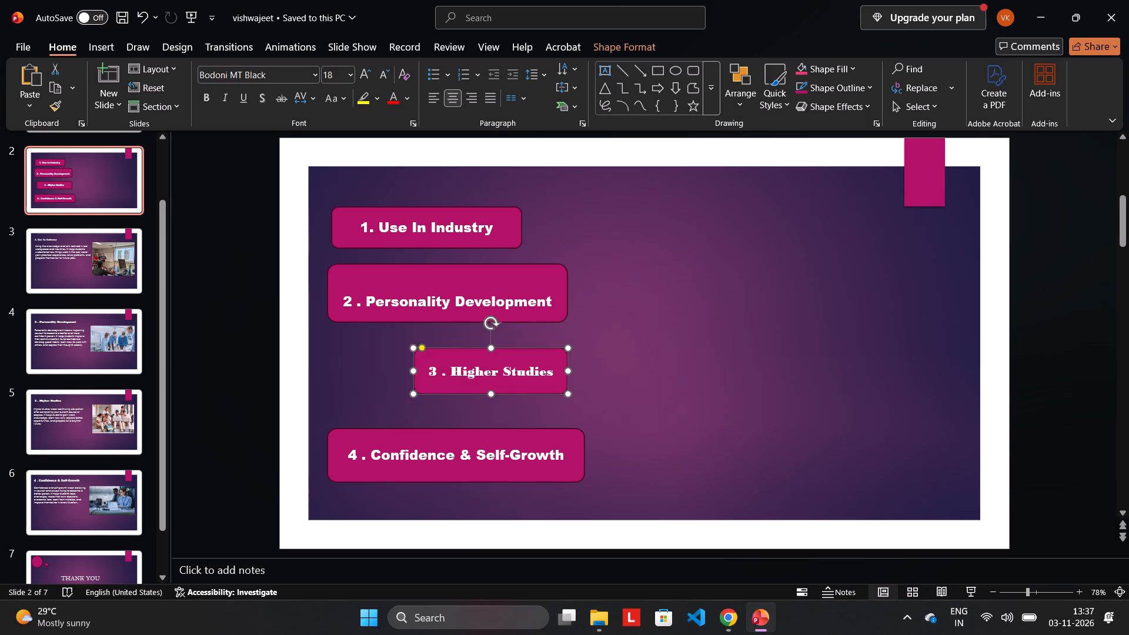
{"action": "left_click", "coordinate": [703, 380]}
{"action": "left_click", "coordinate": [578, 377]}
{"action": "left_click", "coordinate": [567, 367]}
{"action": "left_click_drag", "start_coordinate": [563, 347], "coordinate": [587, 336]}
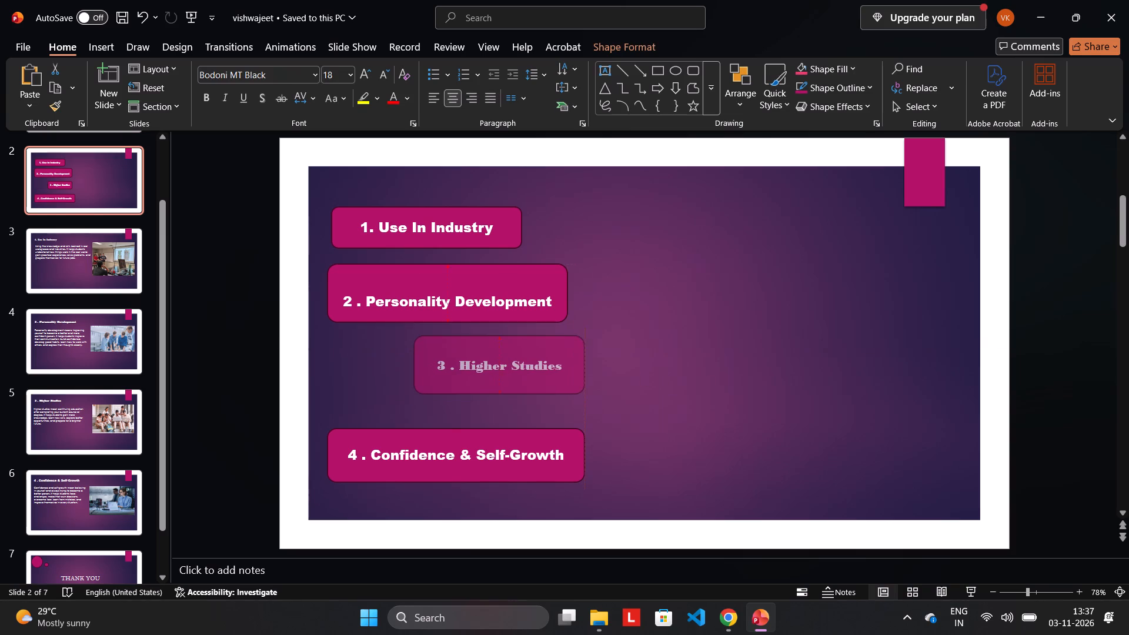
{"action": "left_click_drag", "start_coordinate": [587, 336], "coordinate": [604, 335]}
{"action": "left_click", "coordinate": [744, 371]}
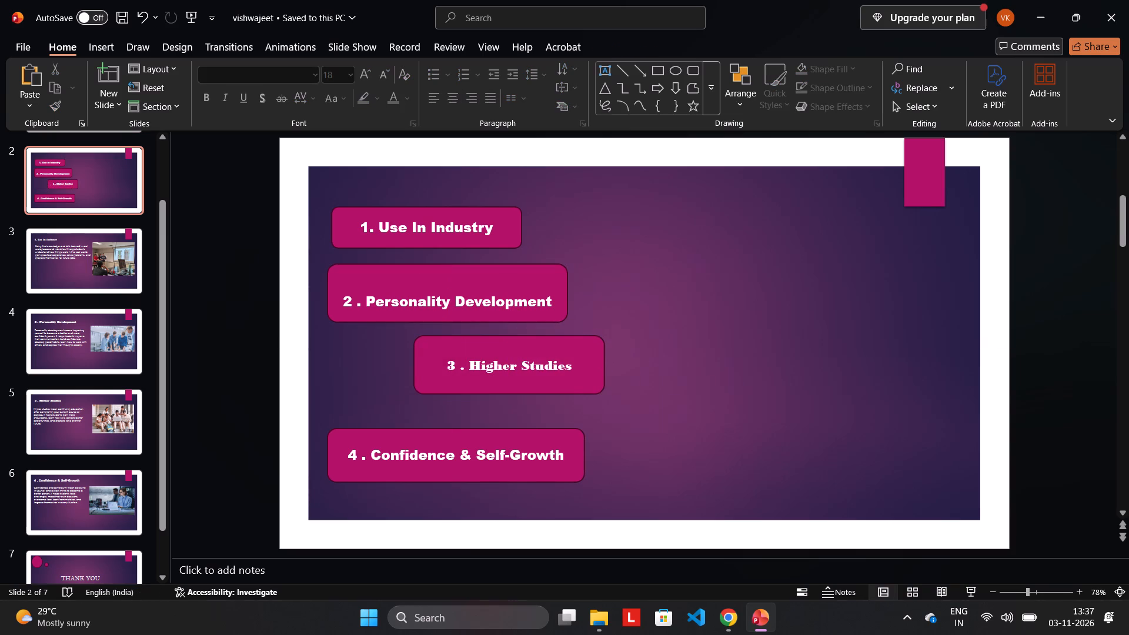
Move the "3 . Higher Studies" label between the second and fourth labels, with its left edge in line with the first label.
{"action": "left_click", "coordinate": [491, 363]}
{"action": "left_click_drag", "start_coordinate": [492, 345], "coordinate": [415, 351]}
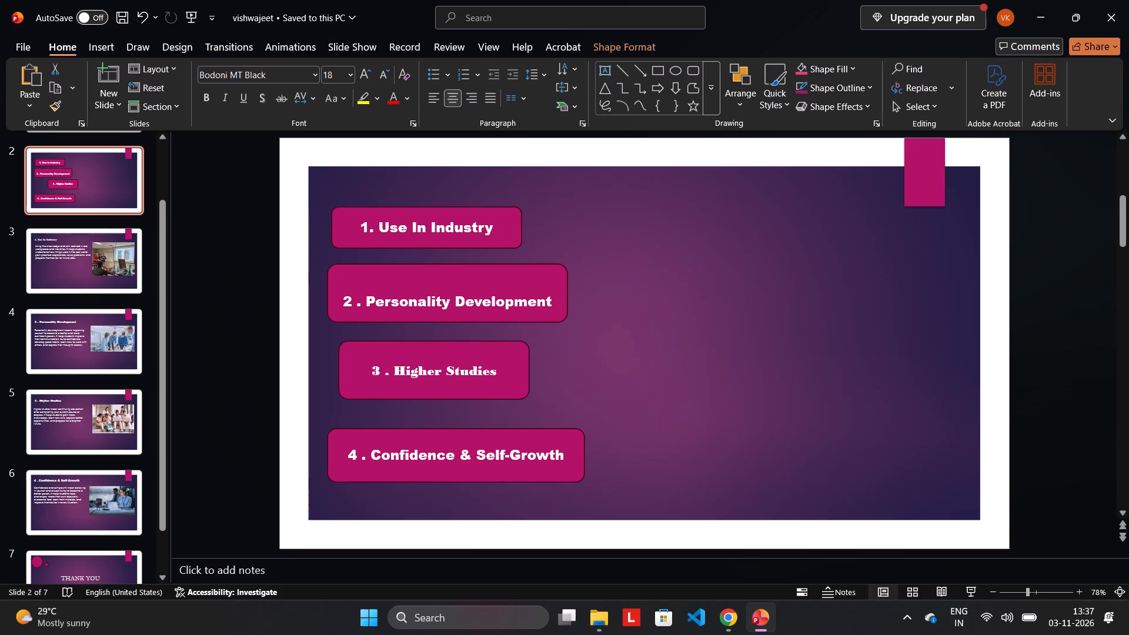
{"action": "left_click_drag", "start_coordinate": [415, 351], "coordinate": [414, 352]}
{"action": "left_click", "coordinate": [613, 341]}
{"action": "left_click", "coordinate": [505, 369]}
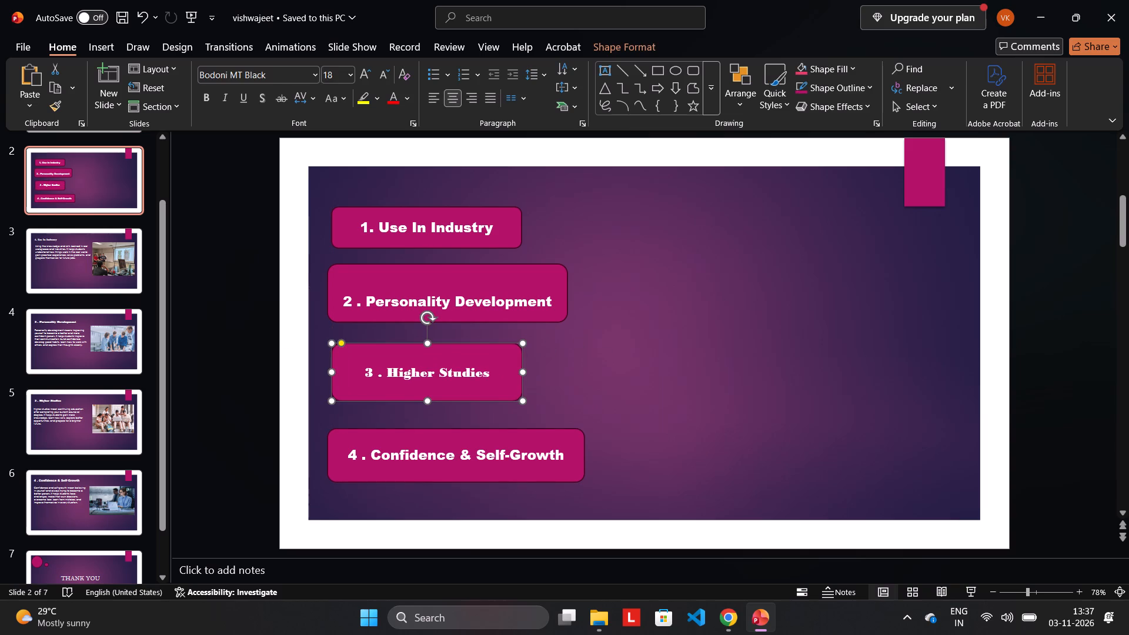
Nudge the third label on slide 2 up, and shift the first and second labels slightly up and right with aligned left edges.
{"action": "left_click_drag", "start_coordinate": [495, 372], "coordinate": [493, 361]}
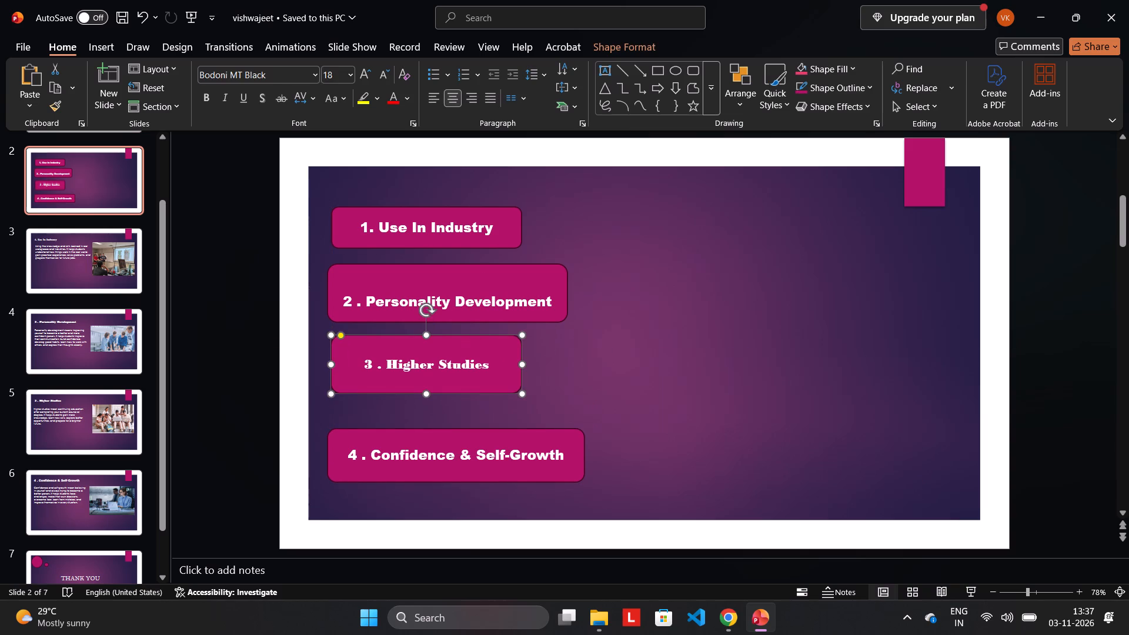
{"action": "left_click", "coordinate": [464, 285]}
{"action": "left_click_drag", "start_coordinate": [443, 239], "coordinate": [443, 233]}
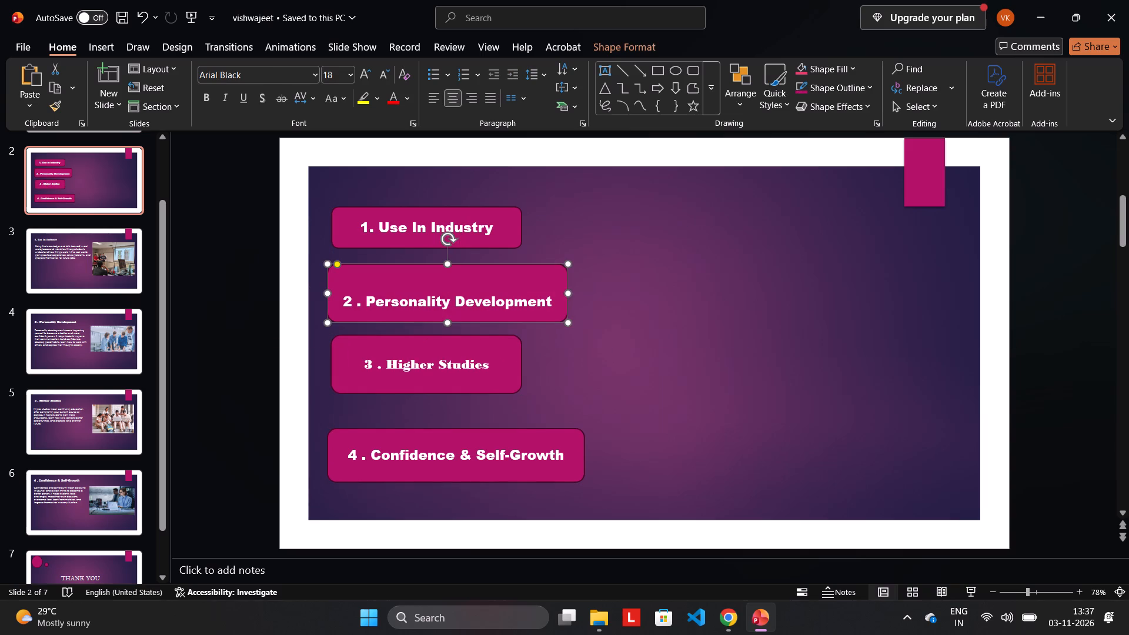
{"action": "left_click_drag", "start_coordinate": [391, 205], "coordinate": [392, 195]}
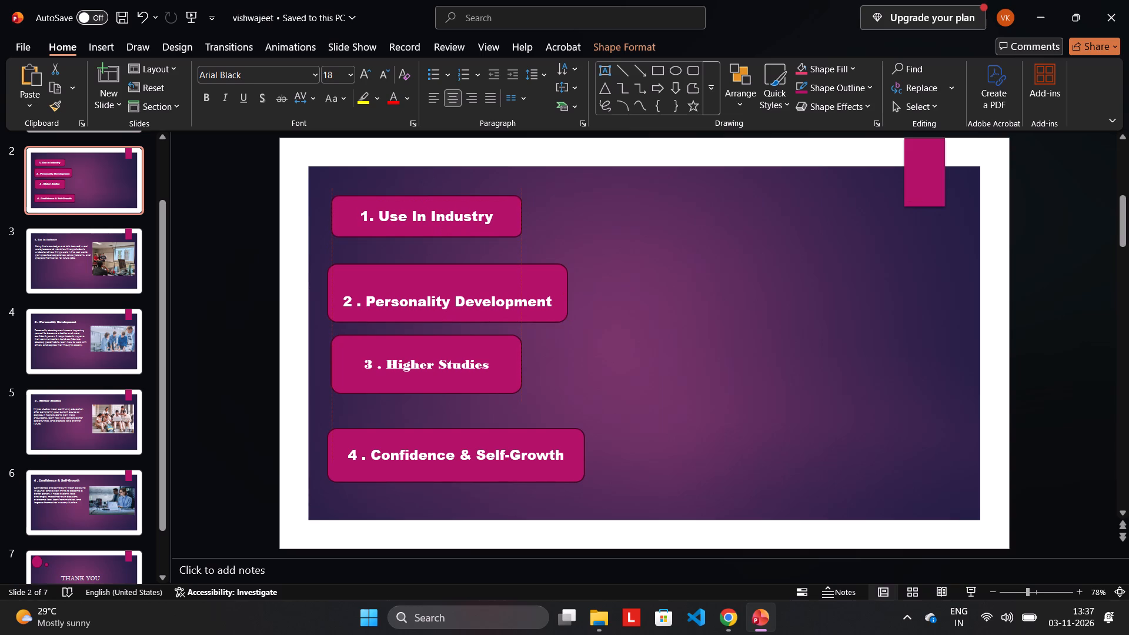
{"action": "left_click_drag", "start_coordinate": [392, 195], "coordinate": [395, 199]}
{"action": "left_click_drag", "start_coordinate": [402, 282], "coordinate": [410, 273]}
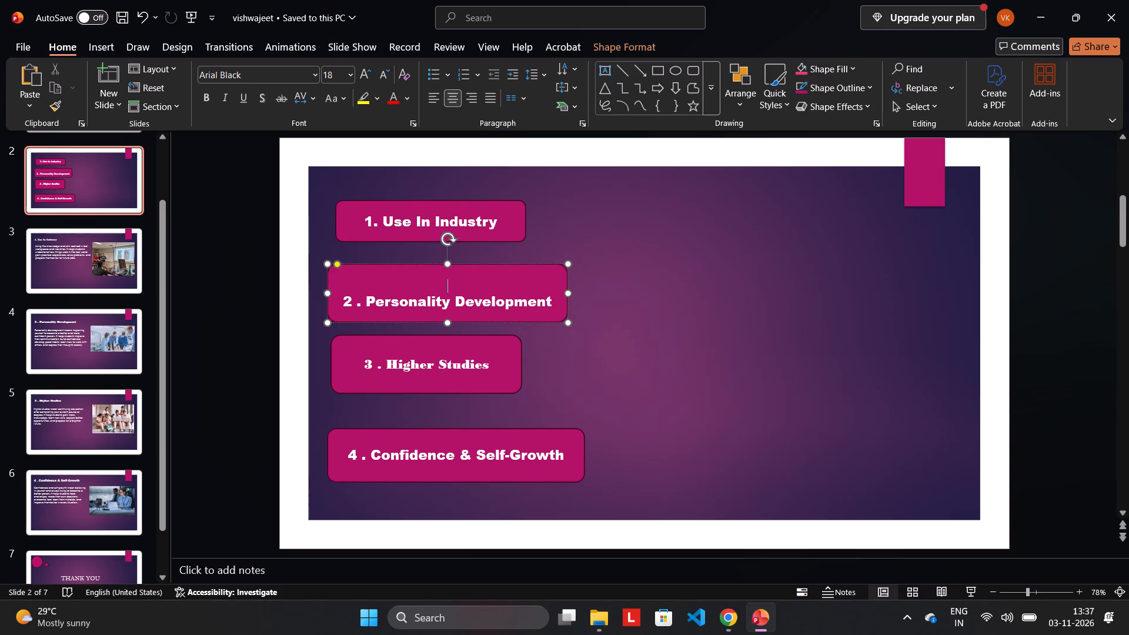
{"action": "left_click_drag", "start_coordinate": [410, 273], "coordinate": [412, 286]}
{"action": "left_click_drag", "start_coordinate": [382, 266], "coordinate": [388, 264]}
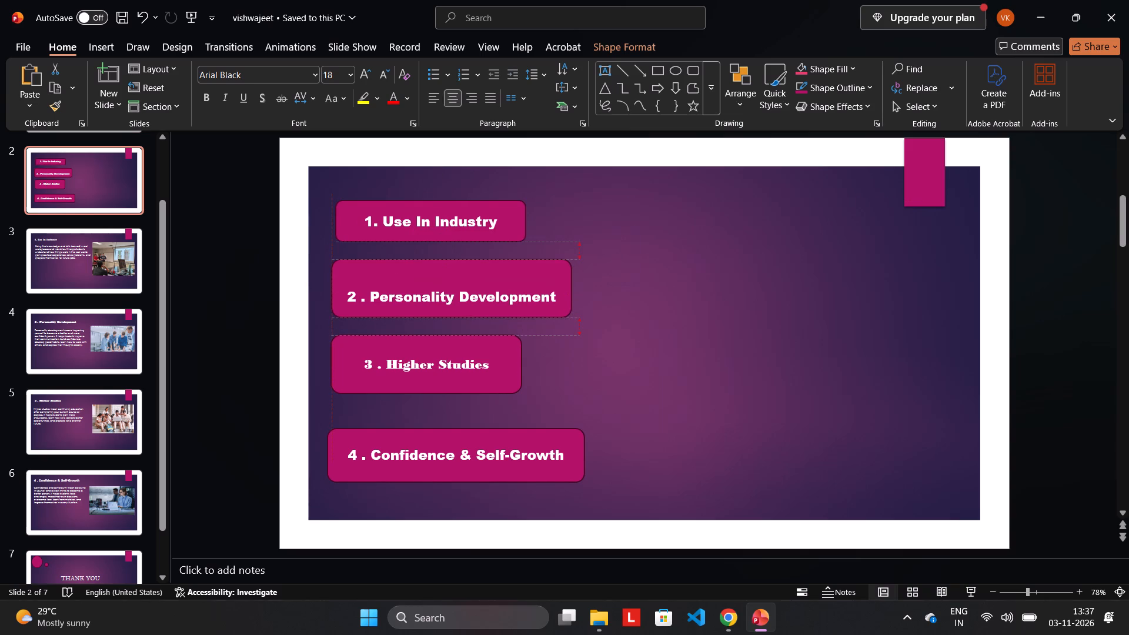
{"action": "left_click_drag", "start_coordinate": [388, 264], "coordinate": [390, 266]}
Shift the "3 . Higher Studies" and "4 . Confidence & Self-Growth" labels right to line up with the first two labels' left edges.
{"action": "left_click", "coordinate": [413, 377]}
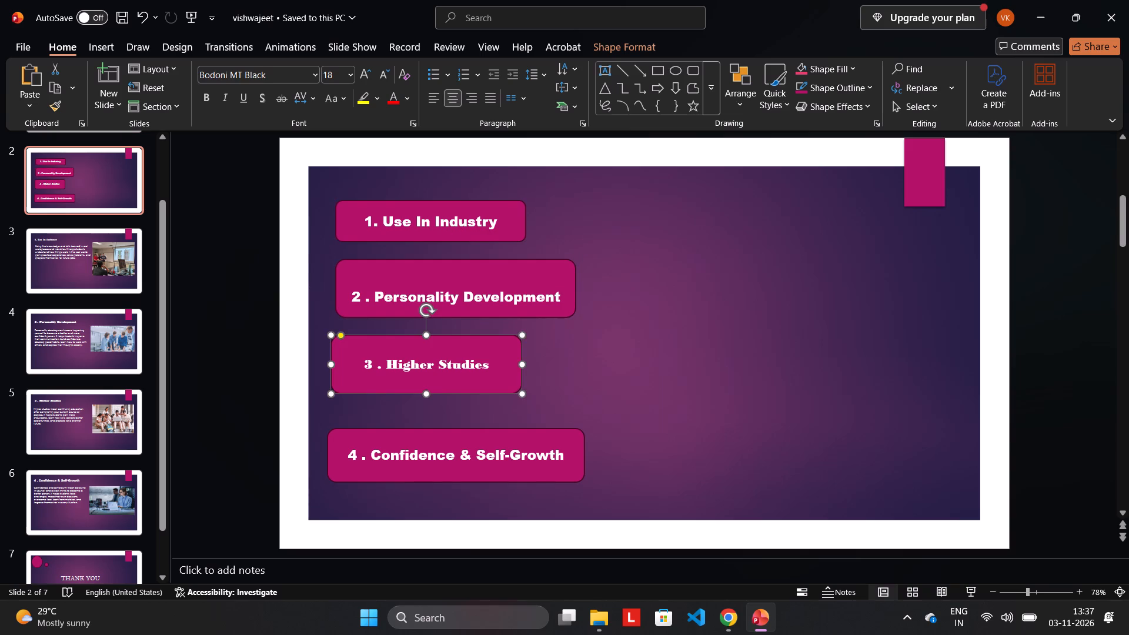
{"action": "left_click_drag", "start_coordinate": [394, 334], "coordinate": [399, 332]}
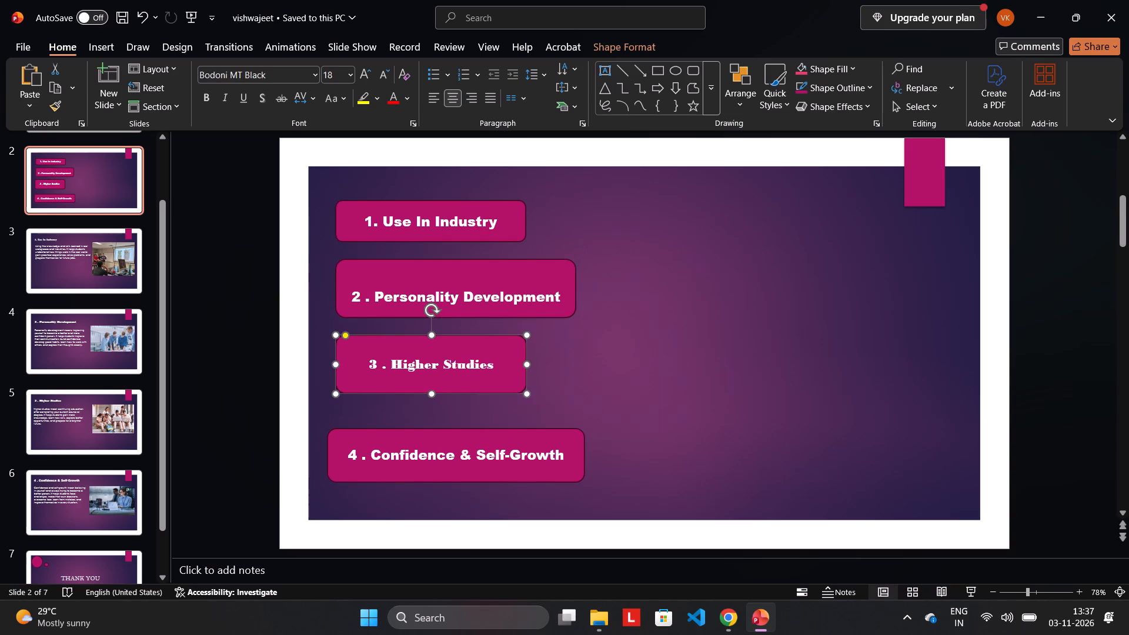
{"action": "left_click", "coordinate": [389, 447]}
{"action": "left_click_drag", "start_coordinate": [396, 429], "coordinate": [400, 427]}
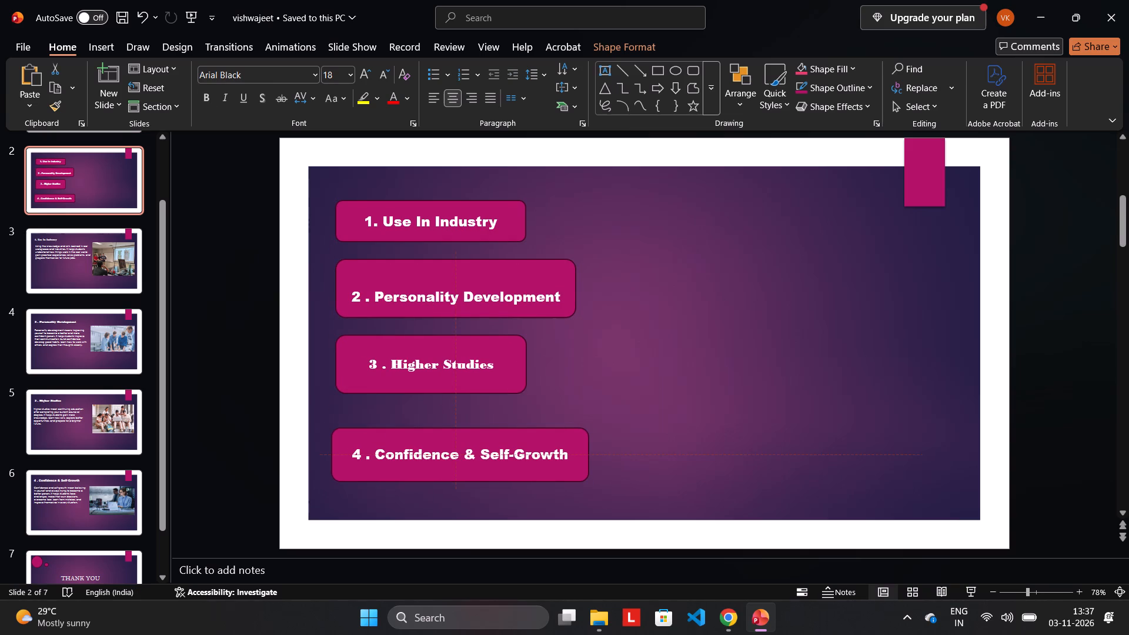
{"action": "left_click_drag", "start_coordinate": [400, 427], "coordinate": [403, 426]}
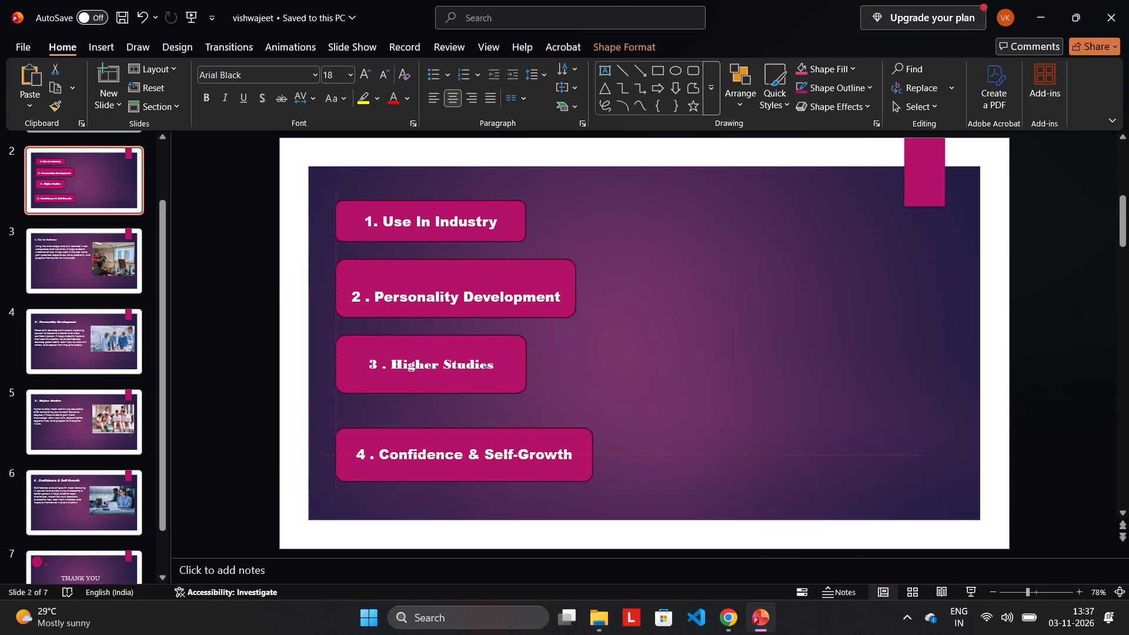
{"action": "left_click_drag", "start_coordinate": [403, 426], "coordinate": [405, 426]}
{"action": "left_click", "coordinate": [629, 353]}
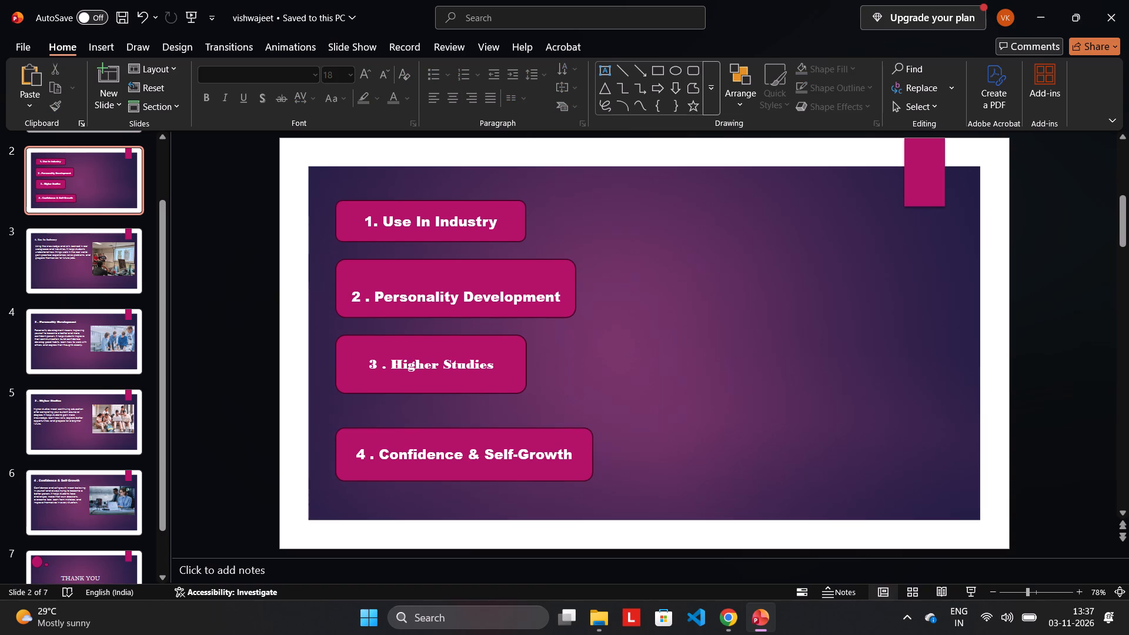
Move the "3 . Higher Studies" label straight down to sit about midway between the second and fourth labels.
{"action": "left_click", "coordinate": [469, 356]}
{"action": "left_click_drag", "start_coordinate": [452, 336], "coordinate": [452, 337]}
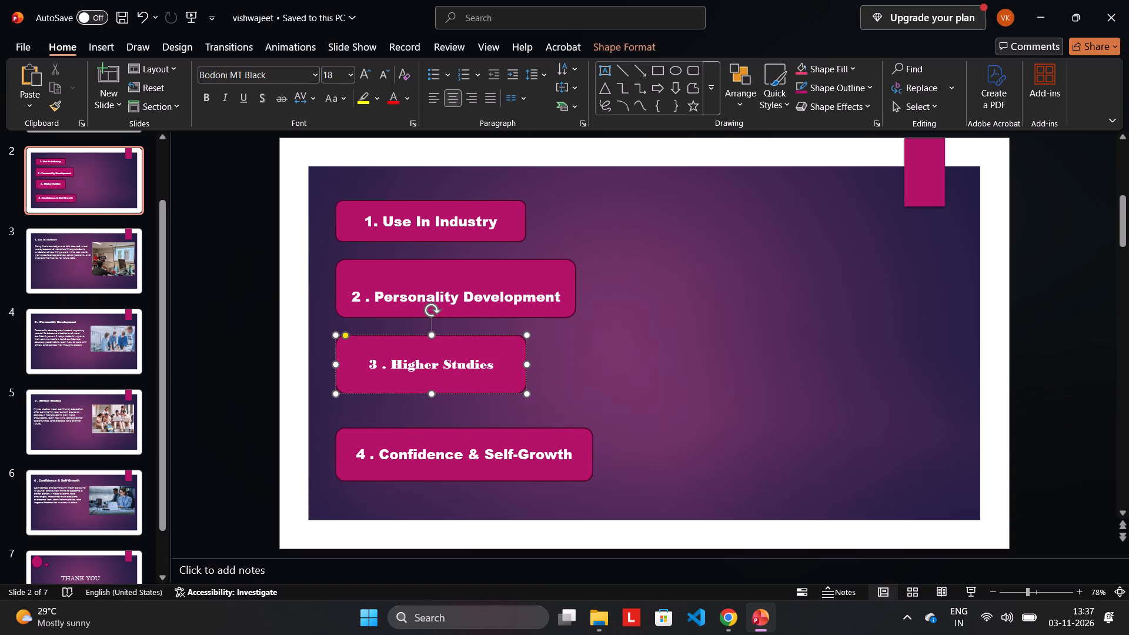
{"action": "left_click_drag", "start_coordinate": [452, 337], "coordinate": [452, 346]}
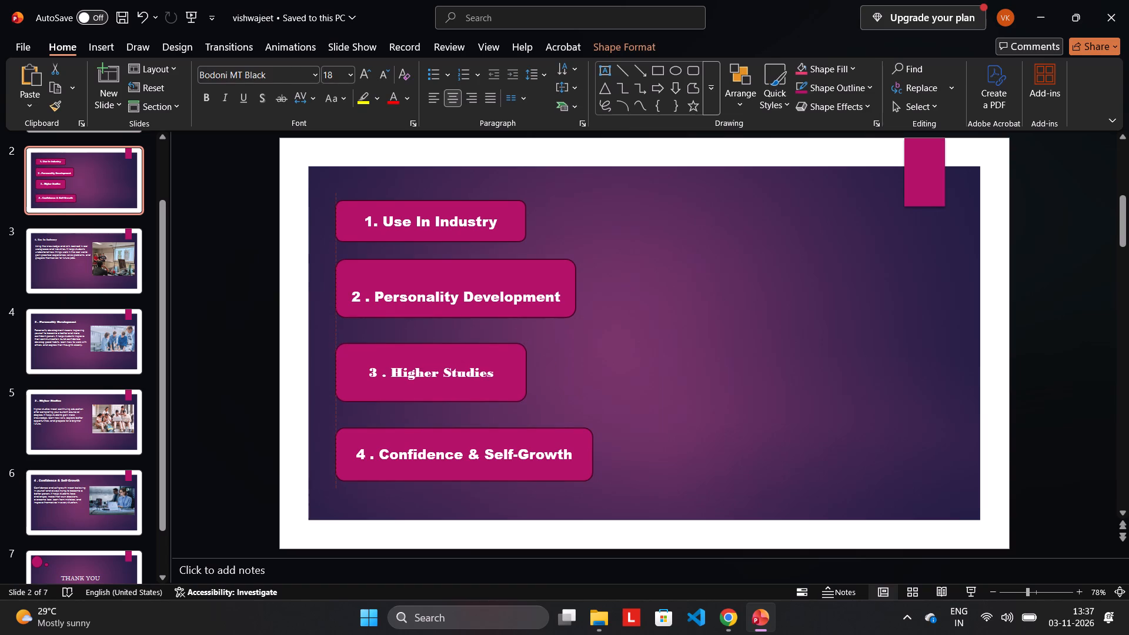
{"action": "left_click_drag", "start_coordinate": [452, 346], "coordinate": [452, 349]}
{"action": "left_click", "coordinate": [690, 323]}
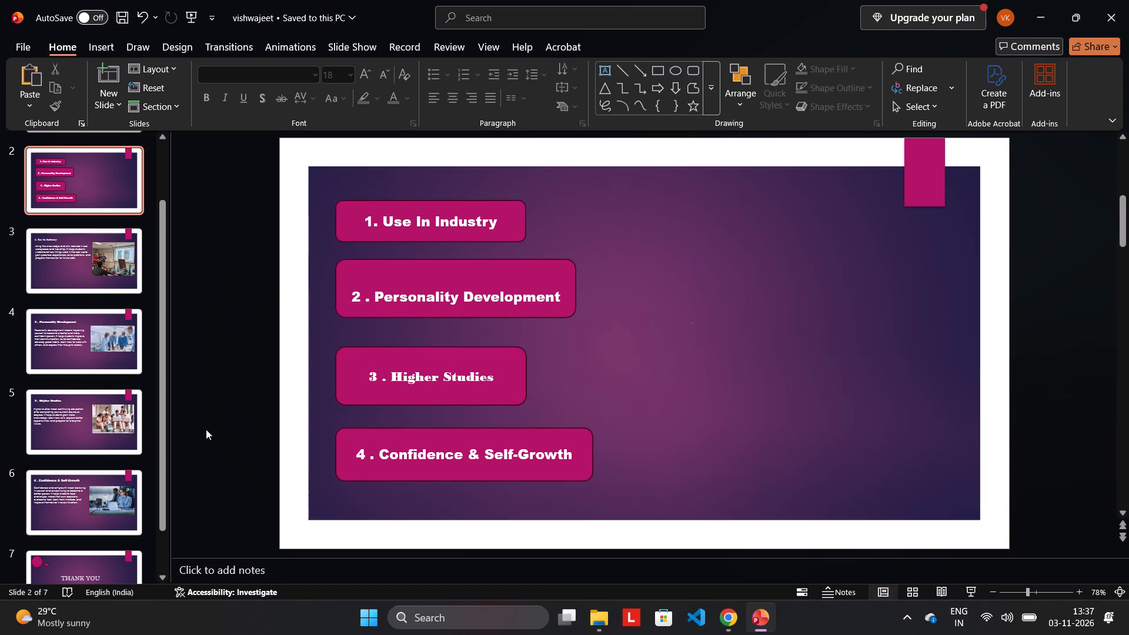
Draw a cloud thought bubble about 15.24 cm wide and 8.47 cm high on slide 3 and move it off most of the paragraph.
{"action": "left_click", "coordinate": [88, 272]}
{"action": "left_click", "coordinate": [532, 377]}
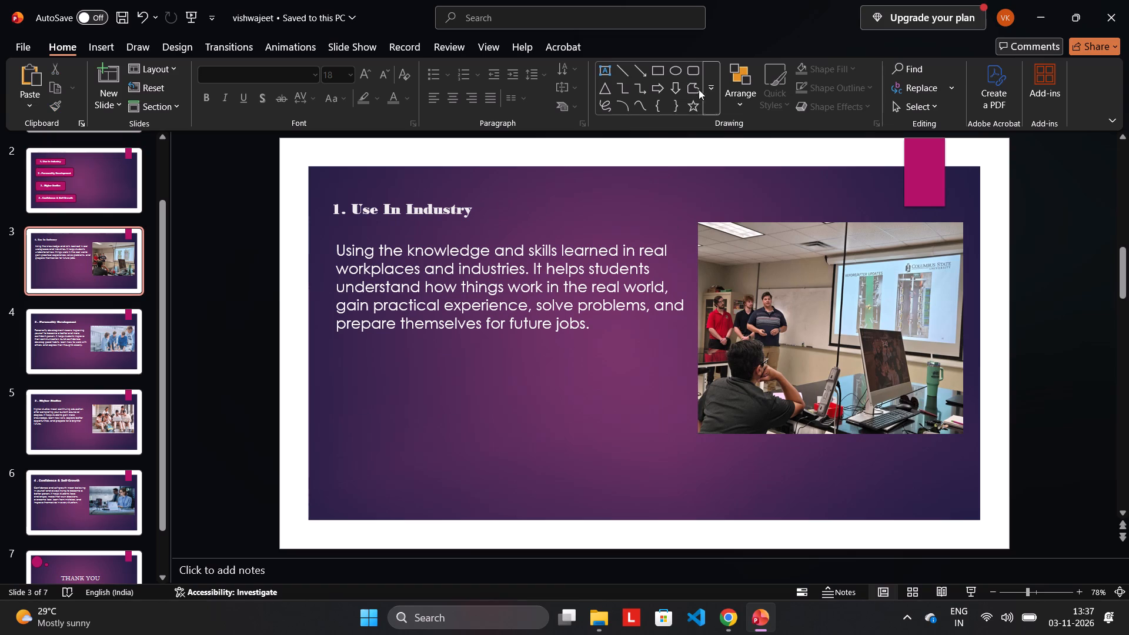
{"action": "left_click", "coordinate": [713, 83]}
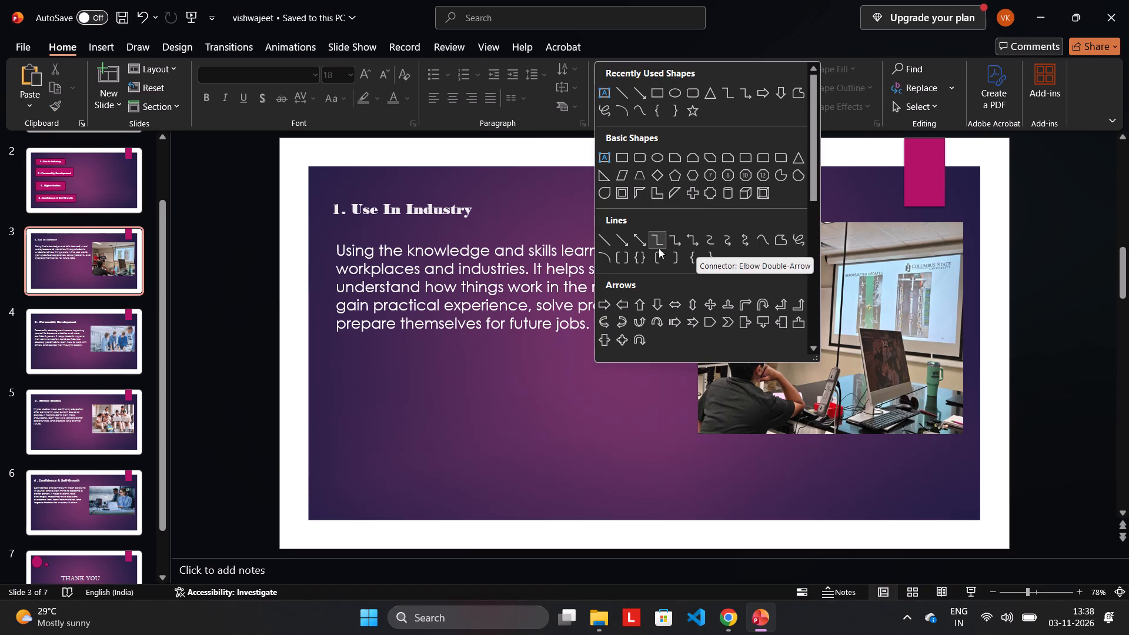
{"action": "scroll", "coordinate": [650, 246], "scroll_direction": "up", "scroll_amount": 1}
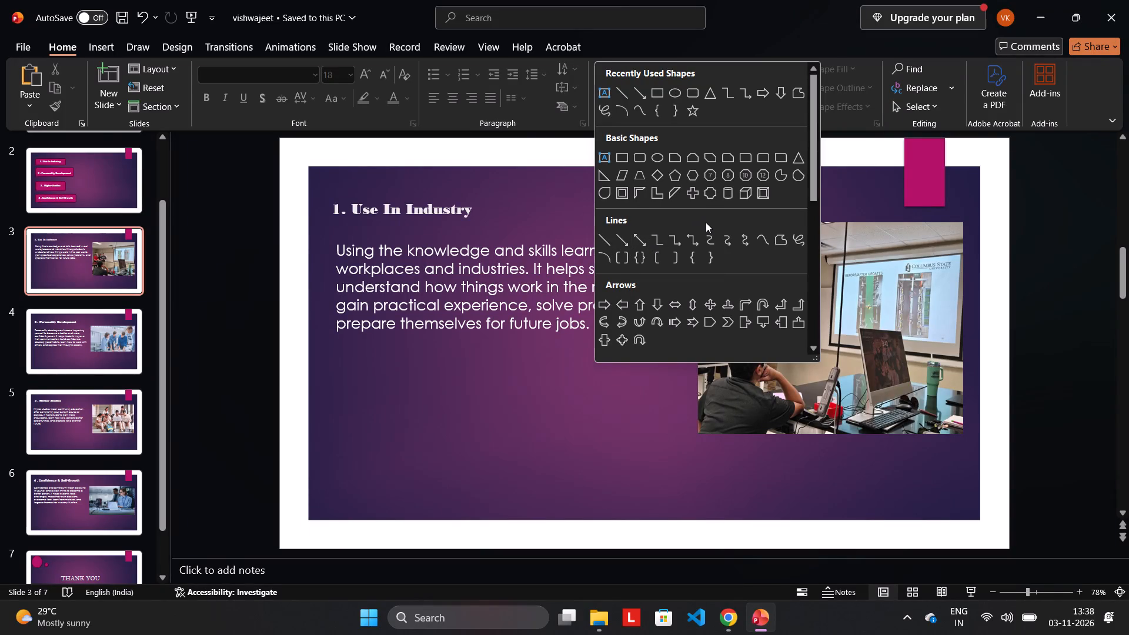
{"action": "scroll", "coordinate": [673, 188], "scroll_direction": "down", "scroll_amount": 3}
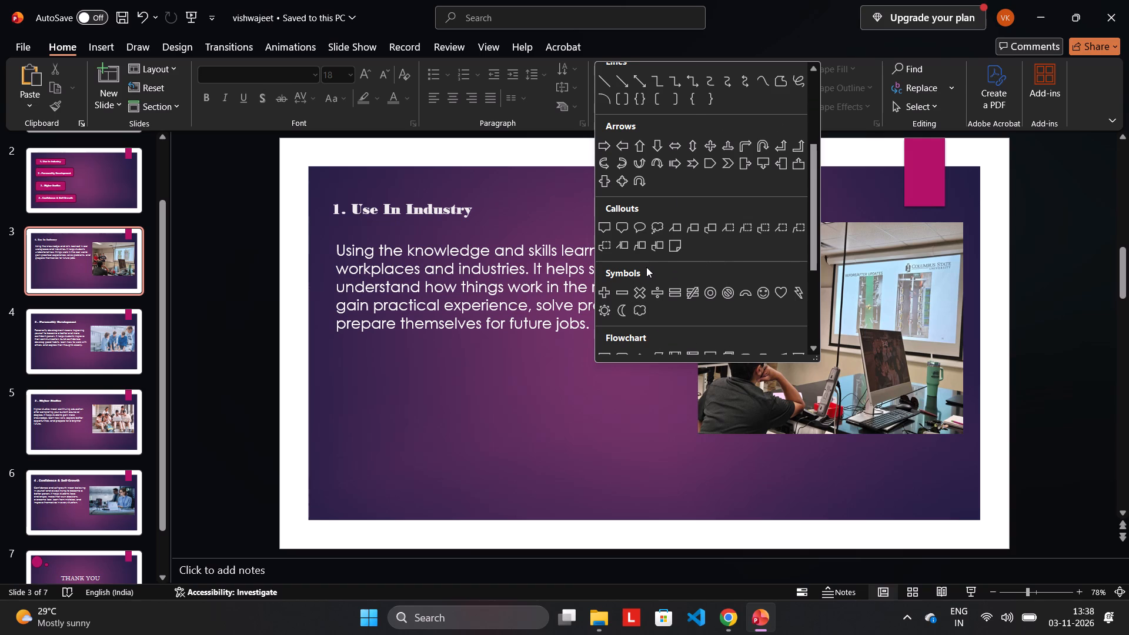
{"action": "scroll", "coordinate": [644, 269], "scroll_direction": "down", "scroll_amount": 1}
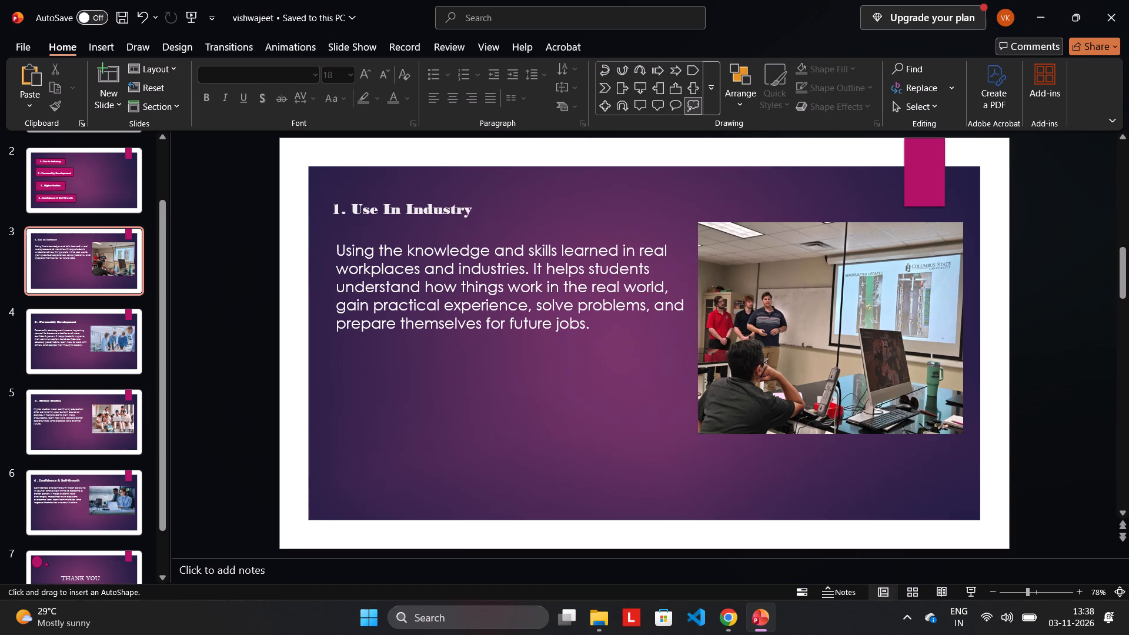
{"action": "left_click_drag", "start_coordinate": [395, 448], "coordinate": [706, 265]}
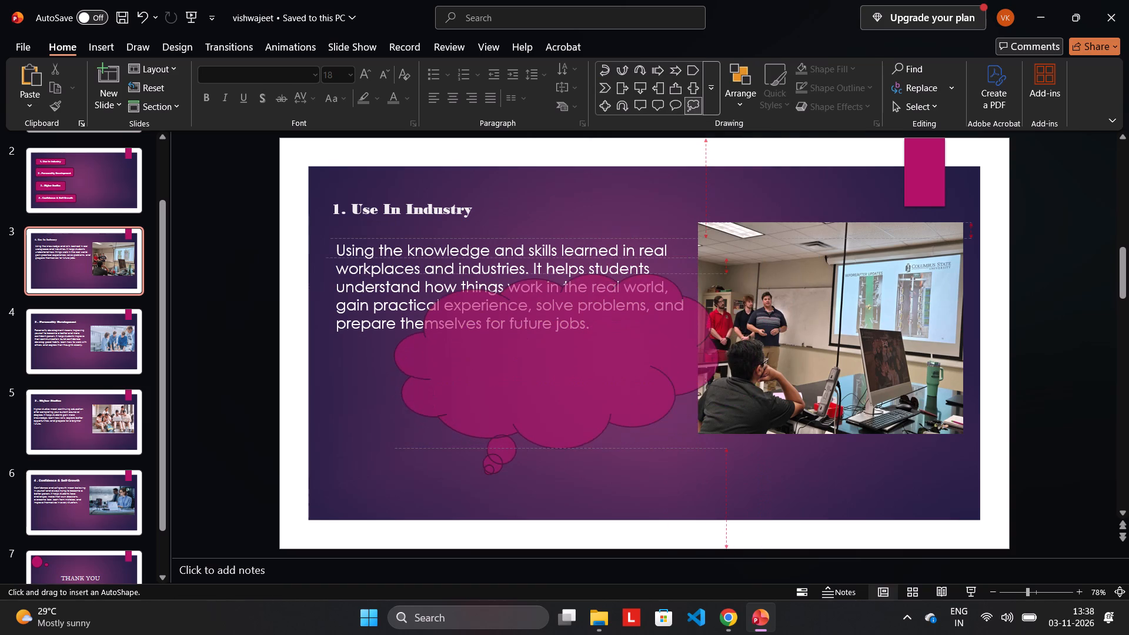
{"action": "left_click_drag", "start_coordinate": [706, 265], "coordinate": [725, 267]}
{"action": "left_click_drag", "start_coordinate": [615, 356], "coordinate": [739, 384]}
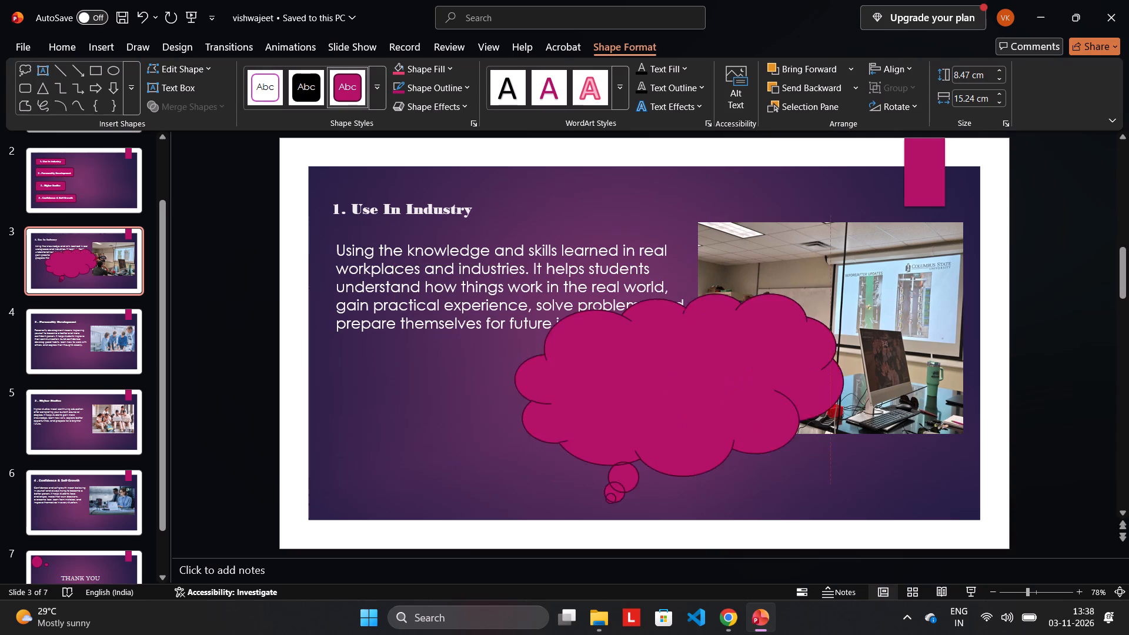
{"action": "left_click_drag", "start_coordinate": [739, 384], "coordinate": [786, 402]}
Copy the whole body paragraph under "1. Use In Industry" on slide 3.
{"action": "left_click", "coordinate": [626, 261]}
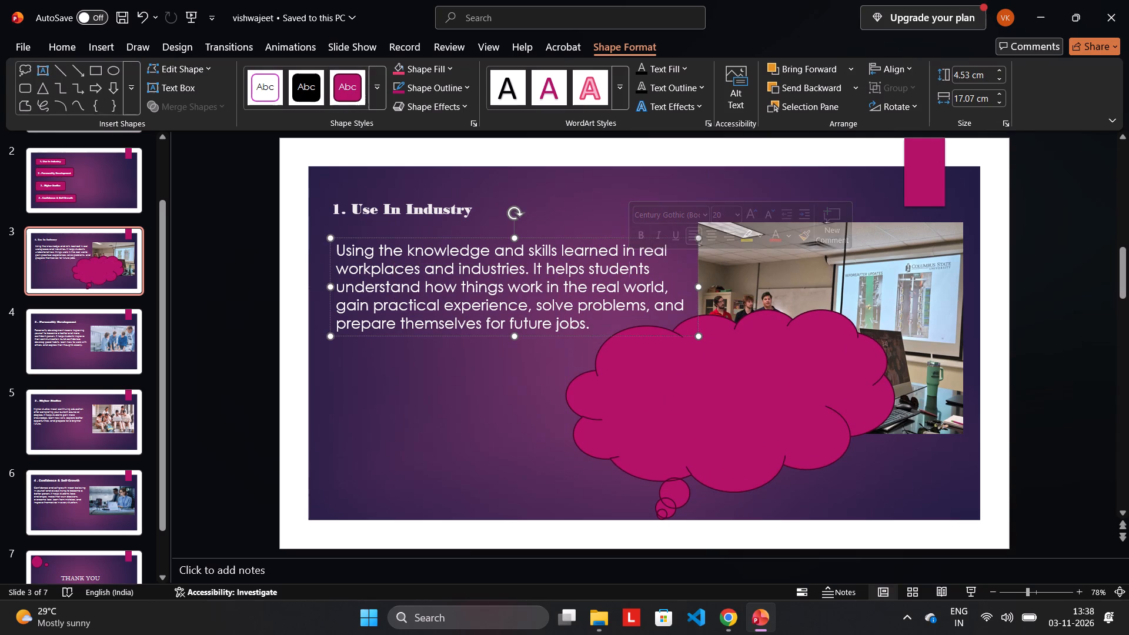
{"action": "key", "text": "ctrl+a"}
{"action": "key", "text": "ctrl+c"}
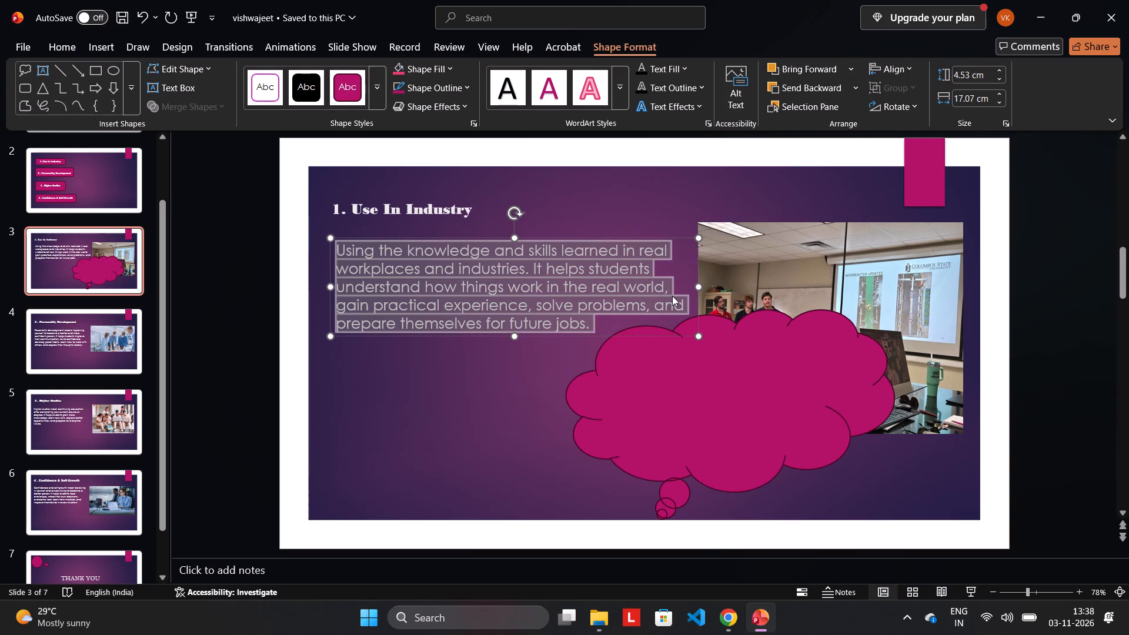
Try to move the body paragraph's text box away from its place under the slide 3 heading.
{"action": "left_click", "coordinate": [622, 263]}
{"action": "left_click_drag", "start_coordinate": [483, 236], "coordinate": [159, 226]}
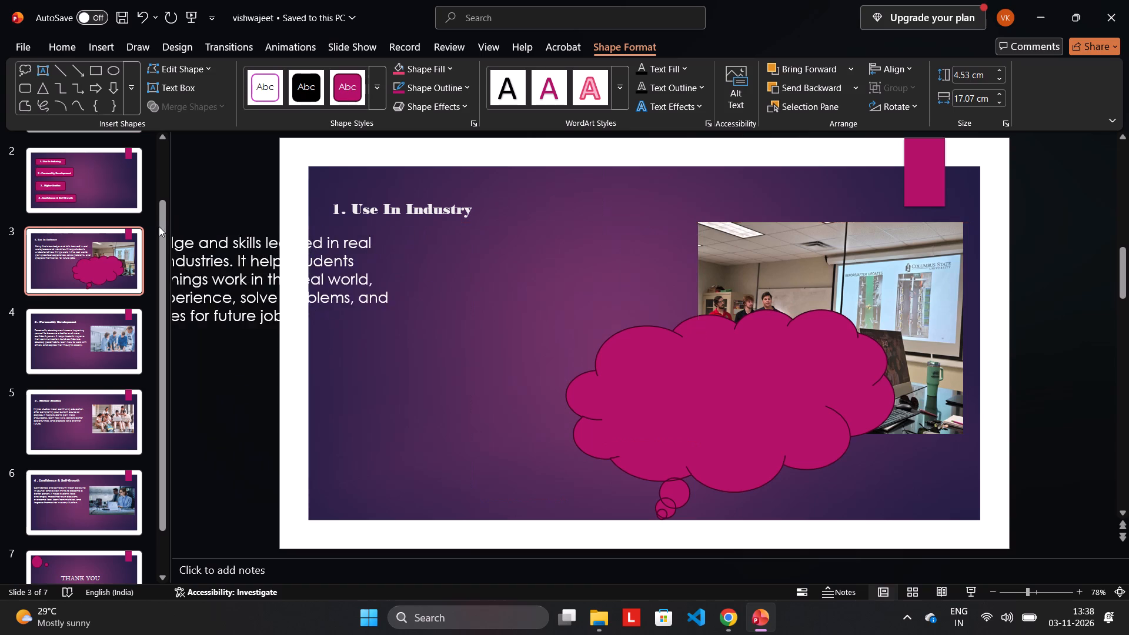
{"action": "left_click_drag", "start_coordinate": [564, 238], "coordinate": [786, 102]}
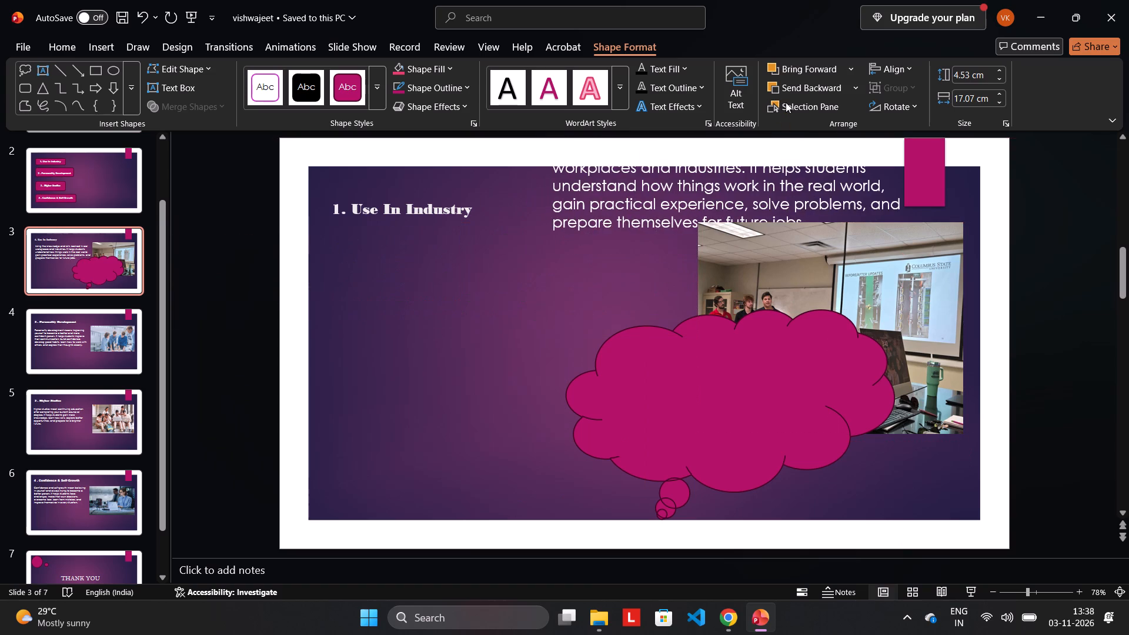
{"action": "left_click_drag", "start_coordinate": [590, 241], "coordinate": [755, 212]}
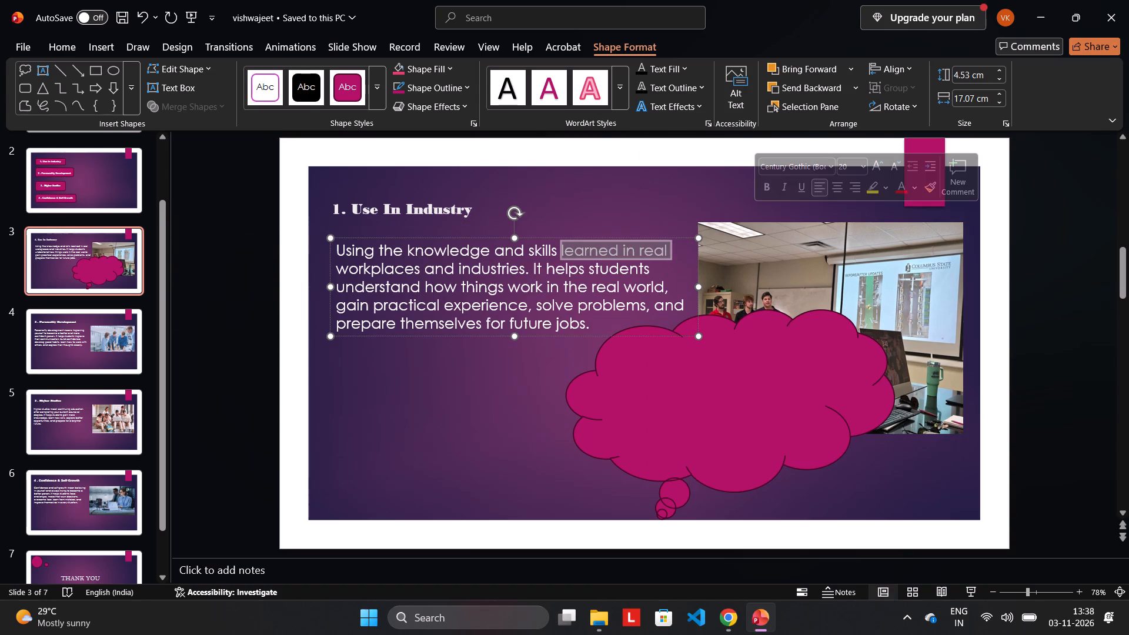
Copy the whole body paragraph on slide 3 again and delete all of its text from the text box.
{"action": "left_click", "coordinate": [527, 276], "text": "ctrl"}
{"action": "key", "text": "ctrl+a"}
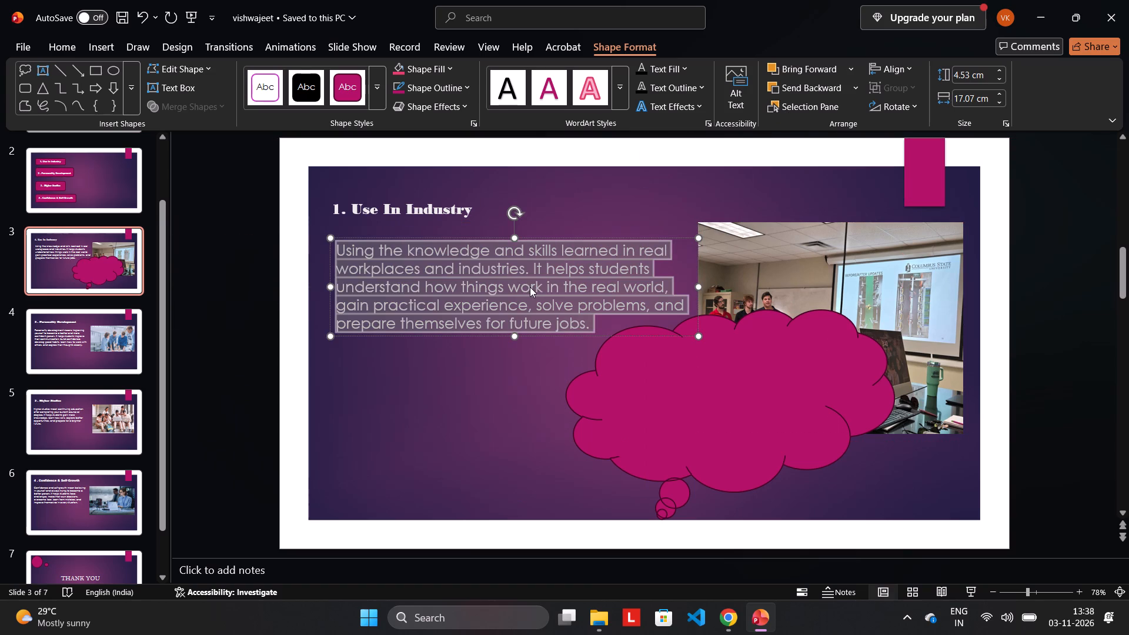
{"action": "key", "text": "ctrl+c"}
{"action": "left_click_drag", "start_coordinate": [531, 287], "coordinate": [607, 319], "text": "ctrl"}
{"action": "key", "text": "Delete"}
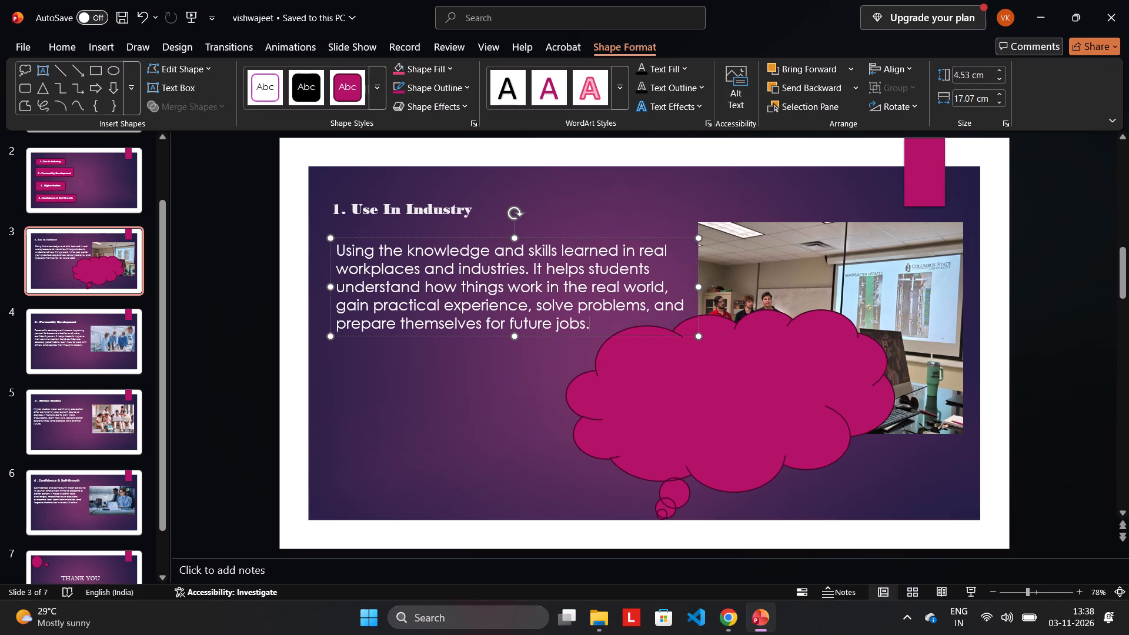
{"action": "left_click", "coordinate": [609, 287]}
{"action": "key", "text": "Delete"}
{"action": "key", "text": "ctrl+a"}
{"action": "key", "text": "Delete"}
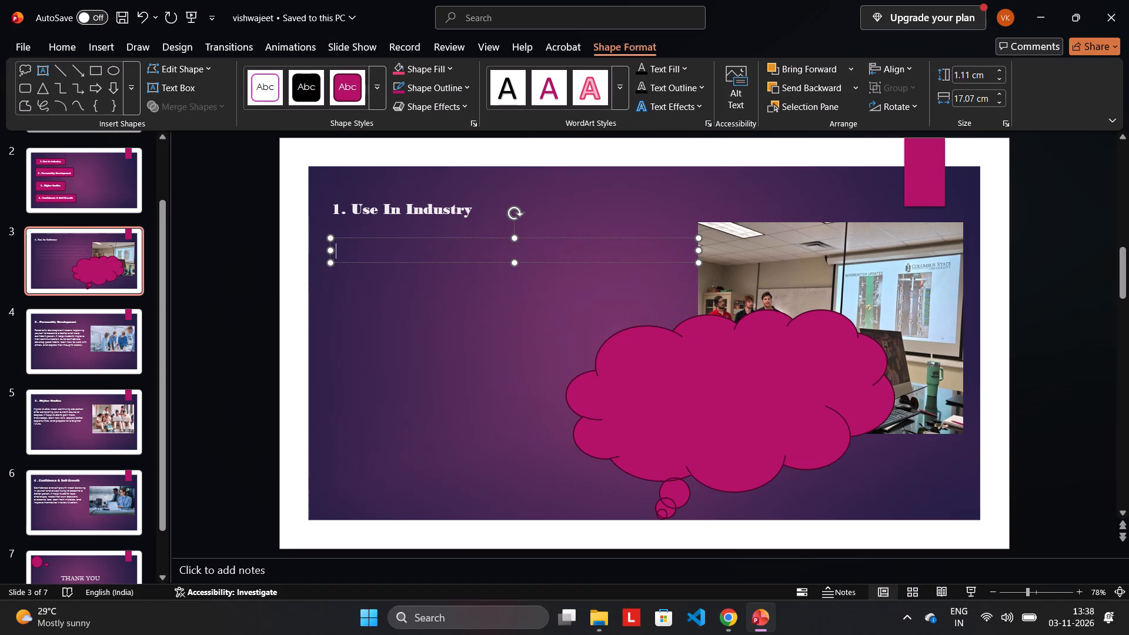
Cut the emptied body text box from slide 3.
{"action": "right_click", "coordinate": [540, 243]}
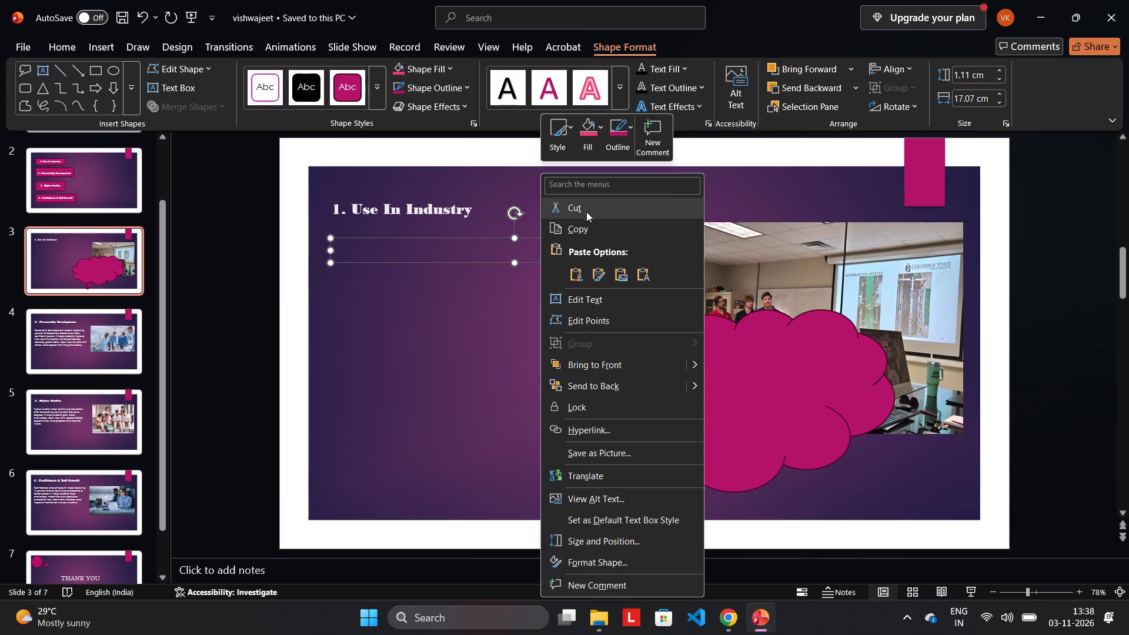
{"action": "left_click", "coordinate": [586, 209]}
Move the cloud thought bubble into the space below the "1. Use In Industry" heading, beside the photo.
{"action": "left_click_drag", "start_coordinate": [677, 369], "coordinate": [463, 310]}
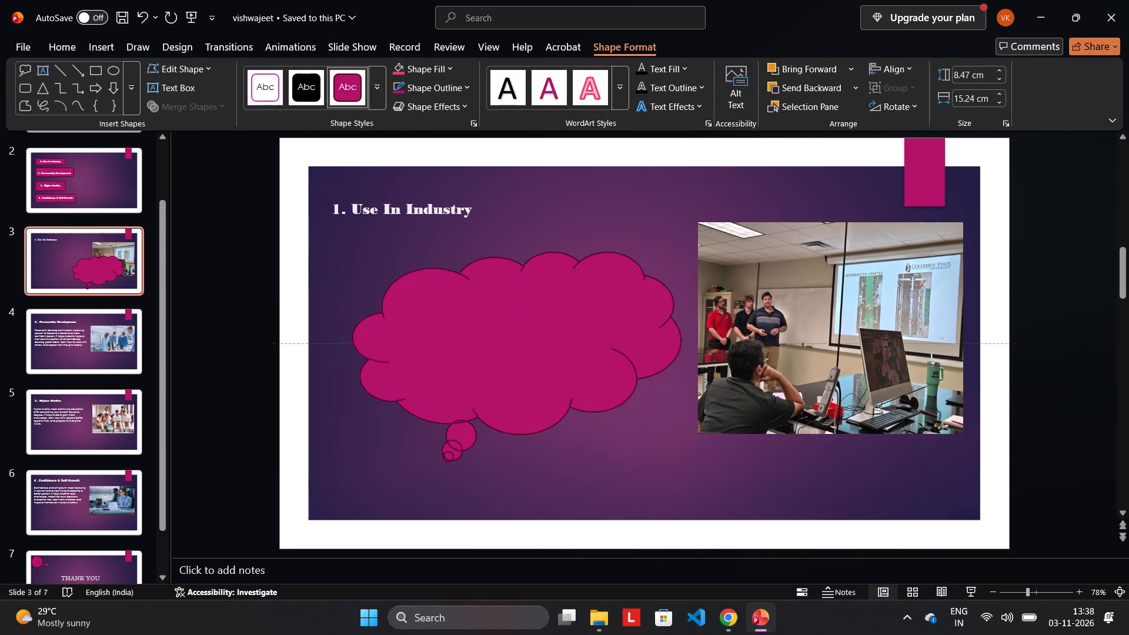
{"action": "left_click_drag", "start_coordinate": [463, 310], "coordinate": [452, 302]}
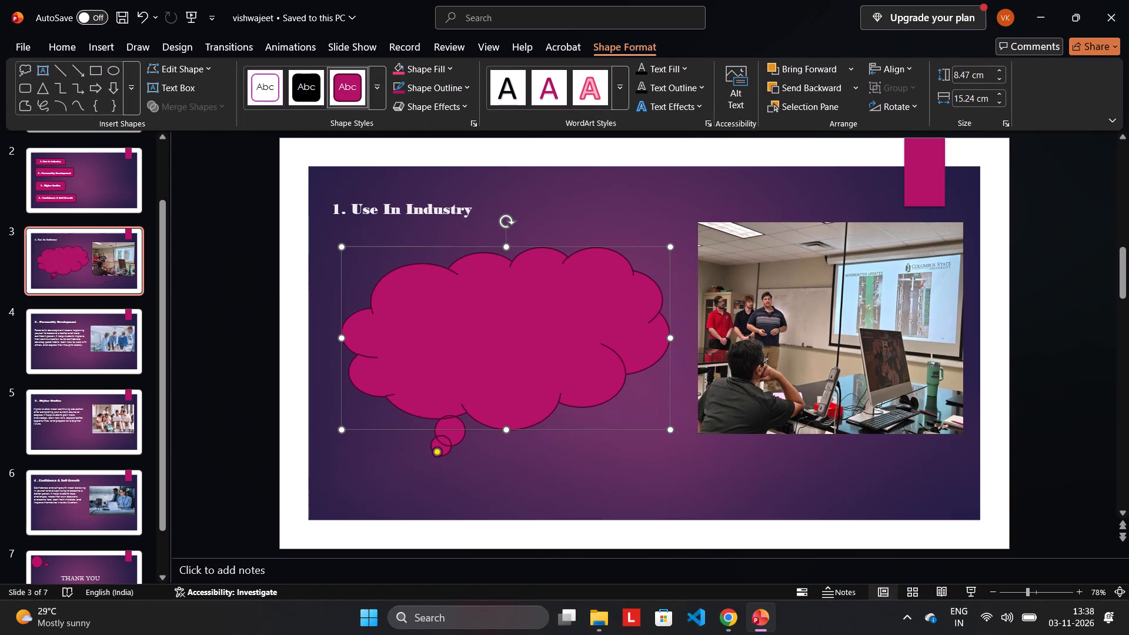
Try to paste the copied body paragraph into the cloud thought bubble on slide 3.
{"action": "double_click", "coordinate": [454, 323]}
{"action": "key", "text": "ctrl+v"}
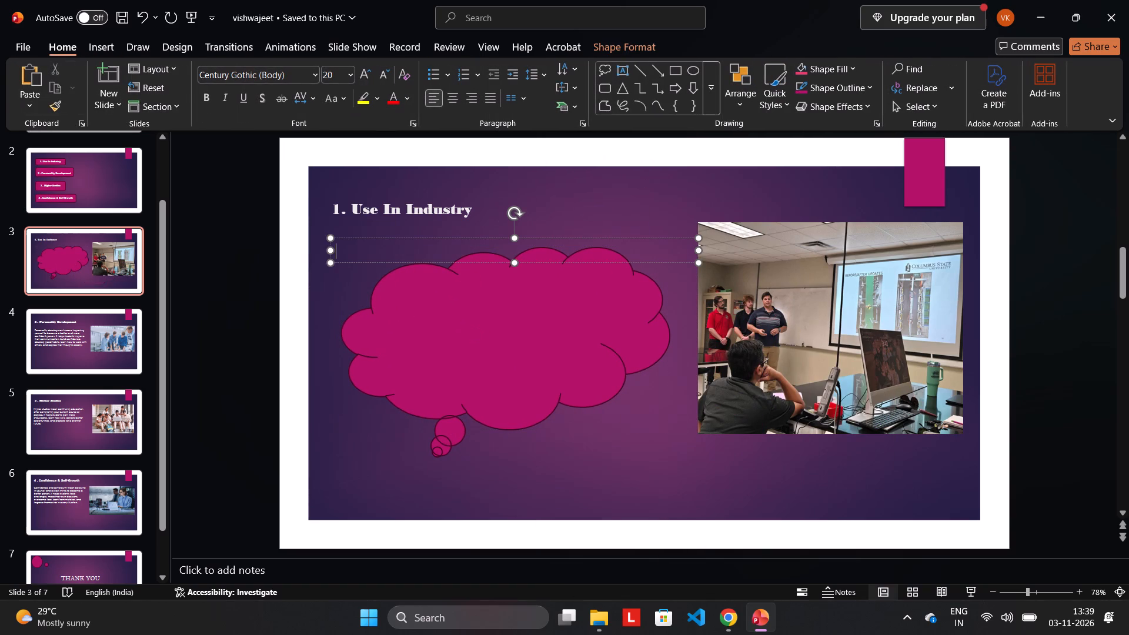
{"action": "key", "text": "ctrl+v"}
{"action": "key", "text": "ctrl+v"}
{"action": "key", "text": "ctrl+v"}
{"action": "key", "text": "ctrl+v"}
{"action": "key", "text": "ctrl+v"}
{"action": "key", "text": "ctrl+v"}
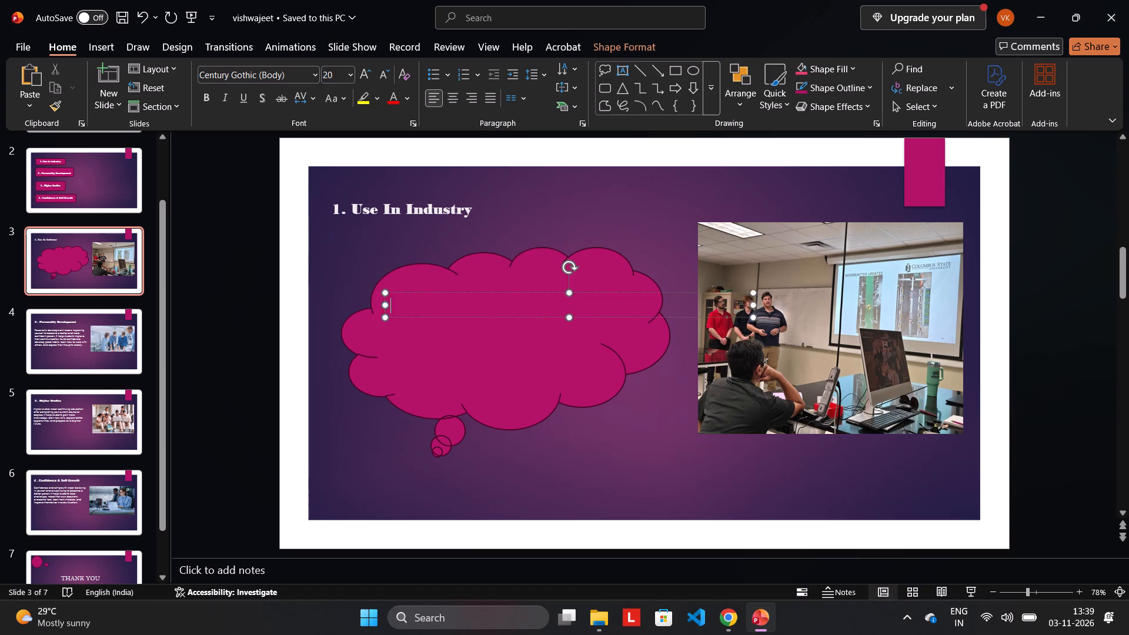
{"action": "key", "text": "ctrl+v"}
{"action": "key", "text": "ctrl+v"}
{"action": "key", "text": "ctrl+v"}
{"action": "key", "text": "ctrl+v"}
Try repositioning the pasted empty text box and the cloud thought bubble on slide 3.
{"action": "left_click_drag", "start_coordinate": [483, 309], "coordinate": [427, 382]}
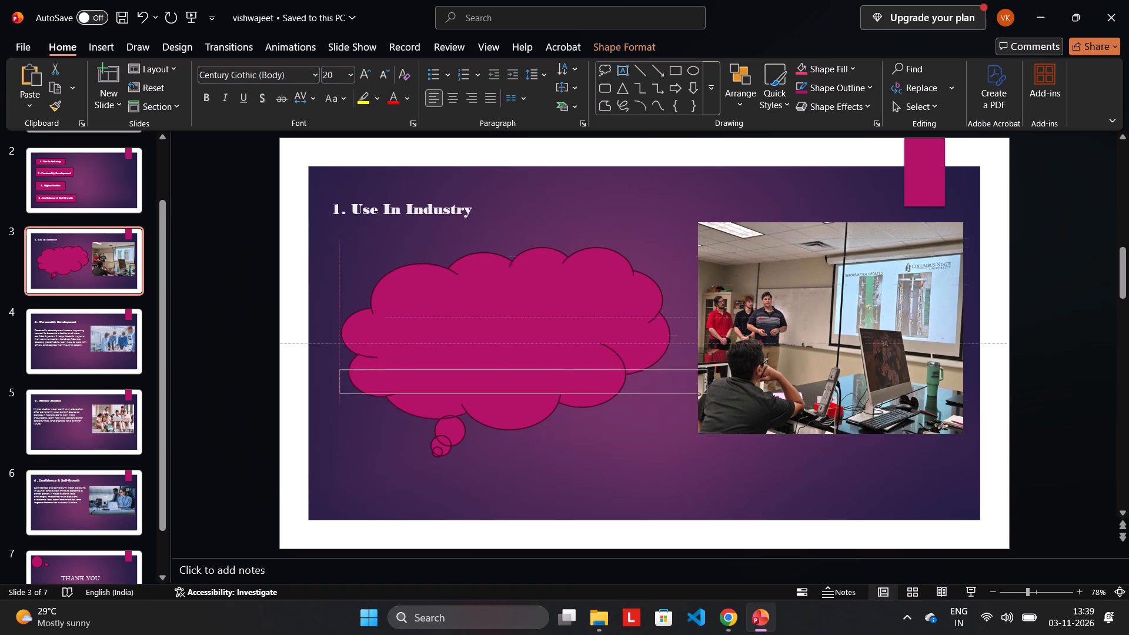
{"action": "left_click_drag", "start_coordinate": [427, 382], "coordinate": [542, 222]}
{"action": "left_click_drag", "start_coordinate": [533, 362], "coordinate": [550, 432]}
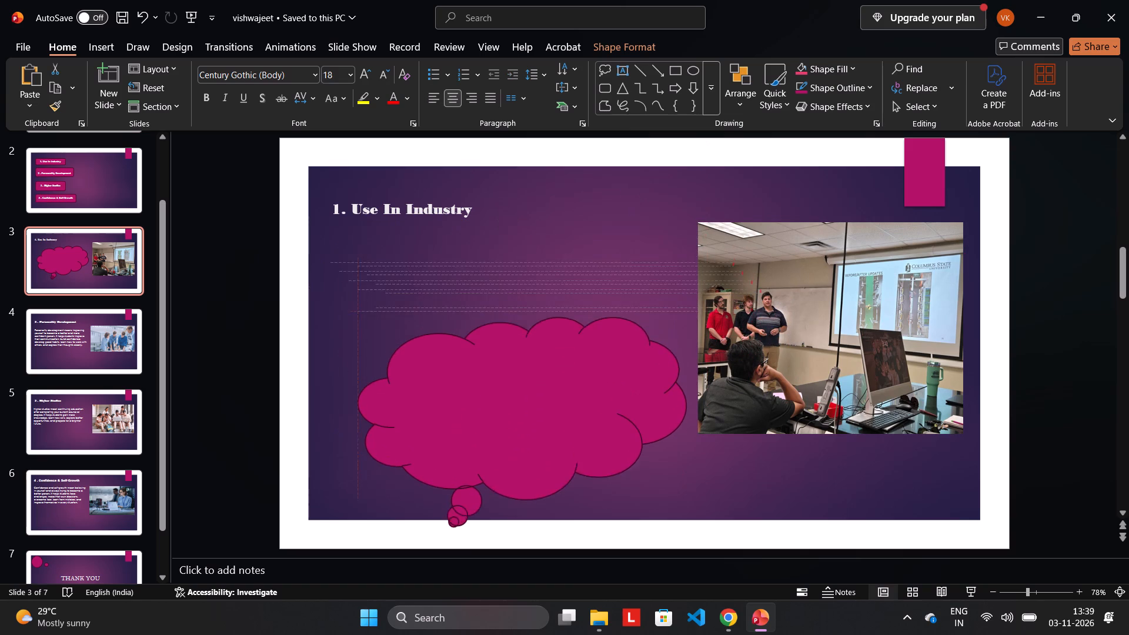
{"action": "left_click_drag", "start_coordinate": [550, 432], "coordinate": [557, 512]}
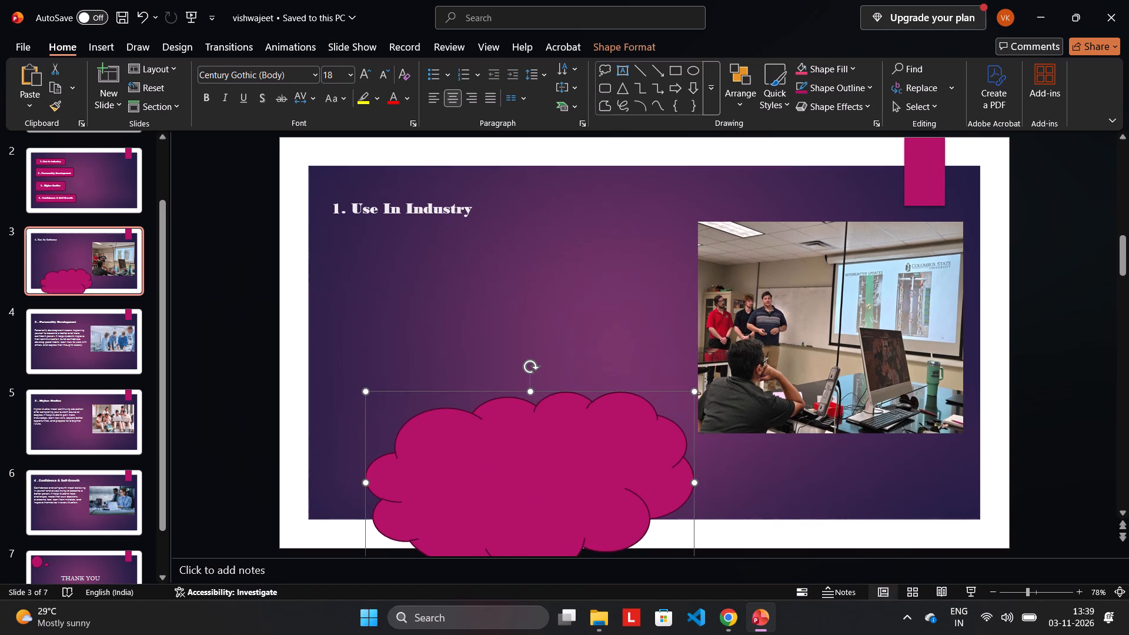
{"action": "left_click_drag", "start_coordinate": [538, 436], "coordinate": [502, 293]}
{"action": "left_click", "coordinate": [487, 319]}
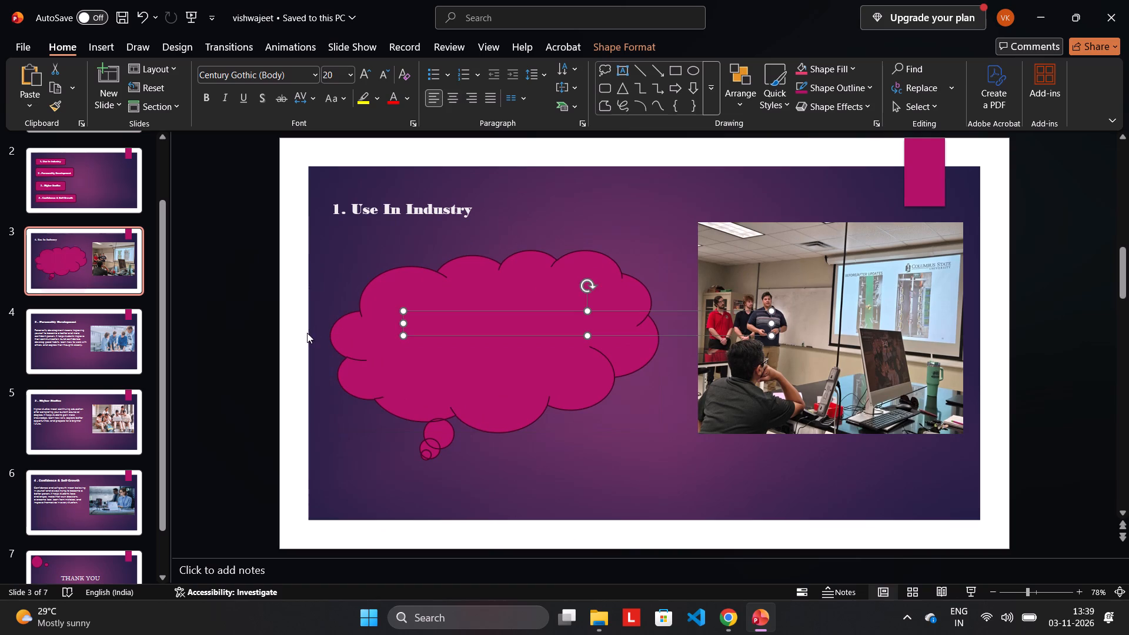
Undo the slide 3 edits back to the original body paragraph, before the cloud thought bubble was added.
{"action": "key", "text": "ctrl+z"}
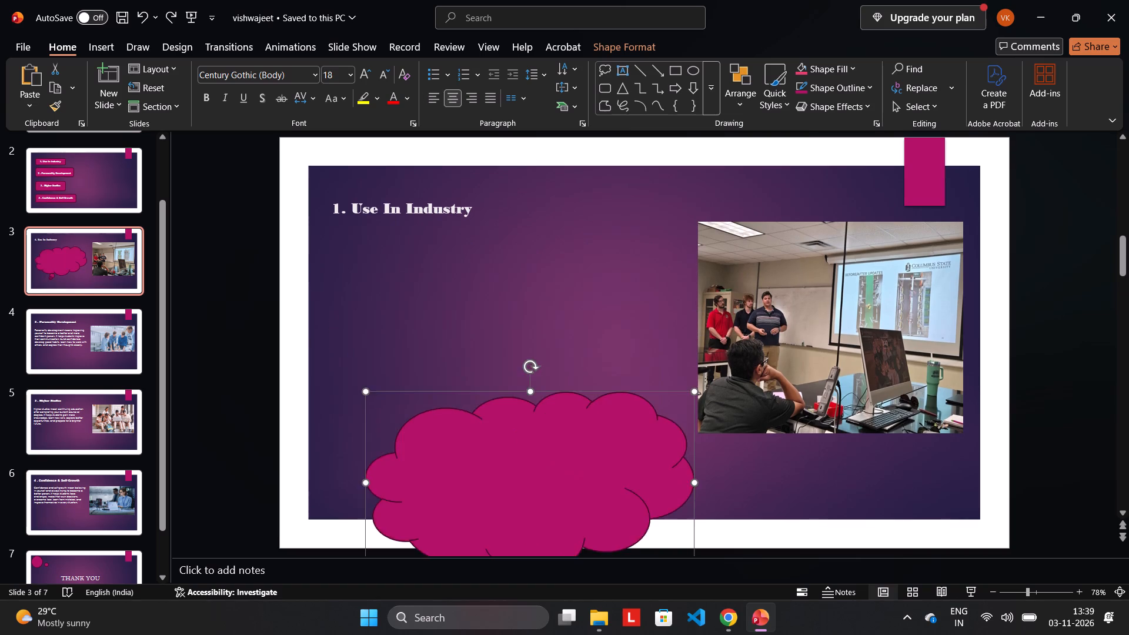
{"action": "key", "text": "ctrl+z"}
{"action": "key", "text": "ctrl+z"}
{"action": "key", "text": "ctrl+z"}
{"action": "key", "text": "ctrl+z"}
{"action": "key", "text": "ctrl+z"}
{"action": "key", "text": "ctrl+z"}
{"action": "key", "text": "ctrl+z"}
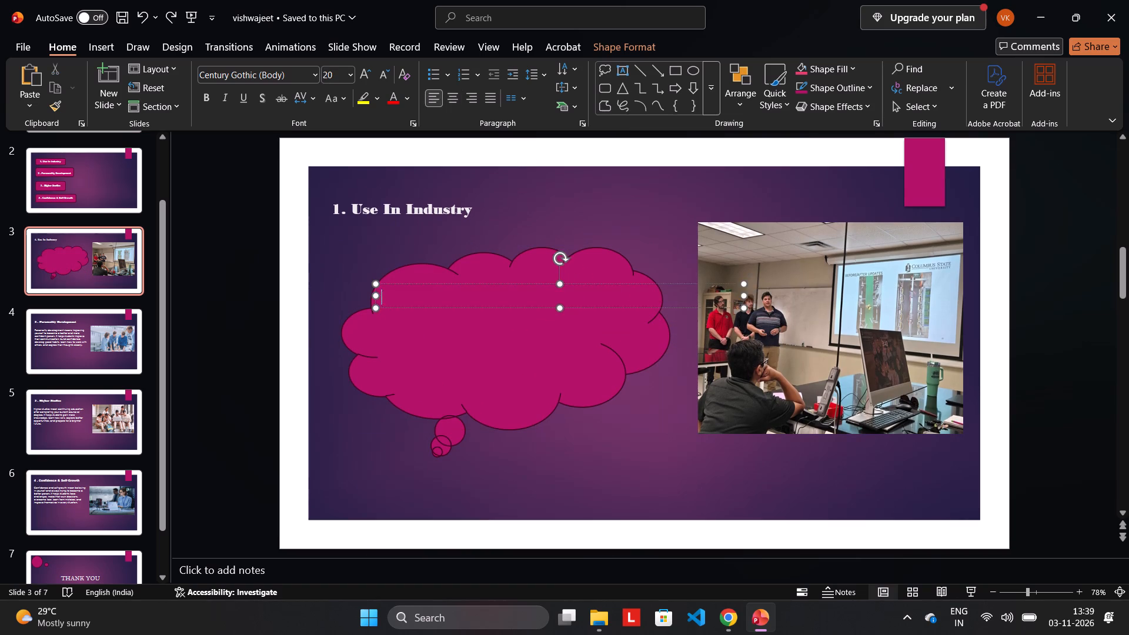
{"action": "key", "text": "ctrl+z"}
{"action": "key", "text": "ctrl+z"}
{"action": "key", "text": "ctrl+z"}
{"action": "key", "text": "ctrl+z"}
{"action": "key", "text": "ctrl+z"}
{"action": "key", "text": "ctrl+z"}
{"action": "key", "text": "ctrl+z"}
{"action": "key", "text": "ctrl+z"}
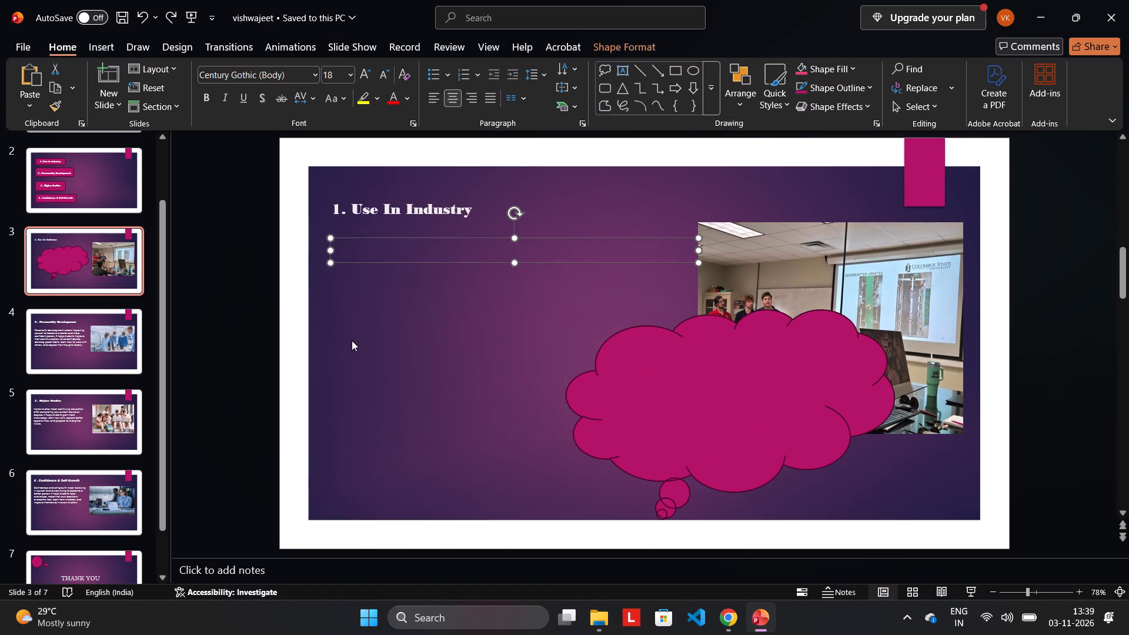
{"action": "key", "text": "ctrl+z"}
{"action": "key", "text": "ctrl+z"}
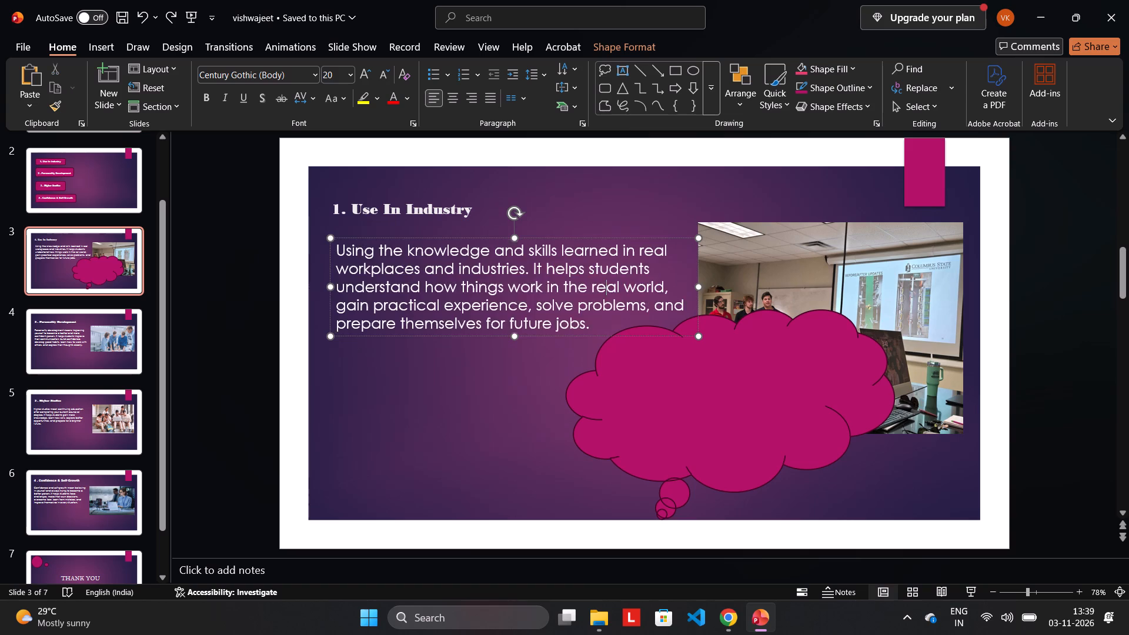
{"action": "key", "text": "ctrl+z"}
{"action": "key", "text": "ctrl+z"}
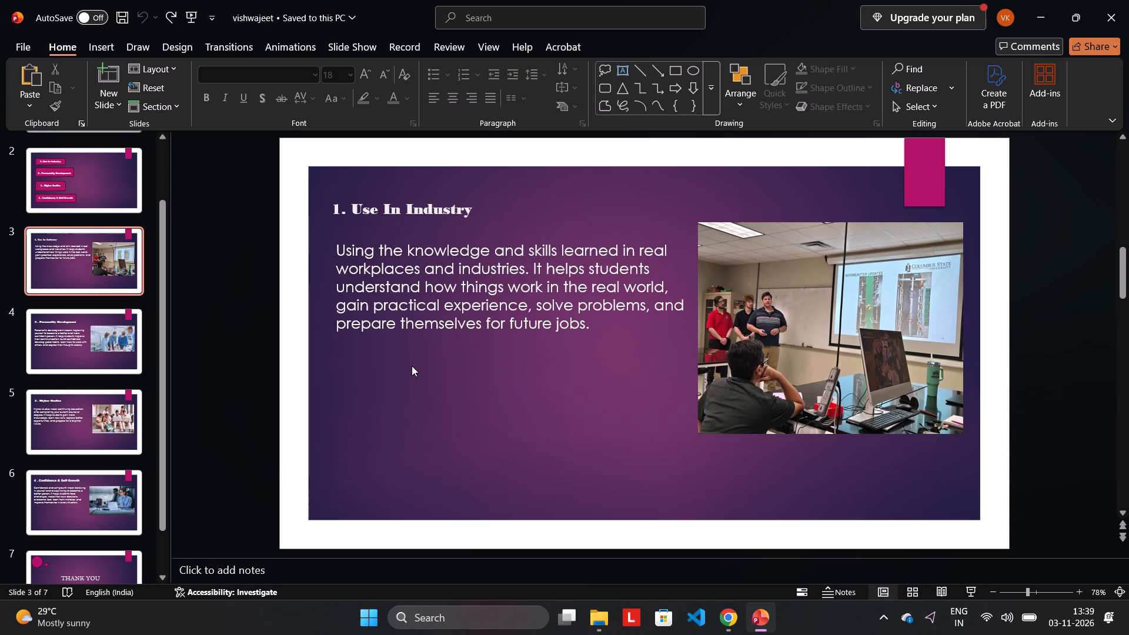
{"action": "key", "text": "ctrl+z"}
{"action": "left_click", "coordinate": [414, 400]}
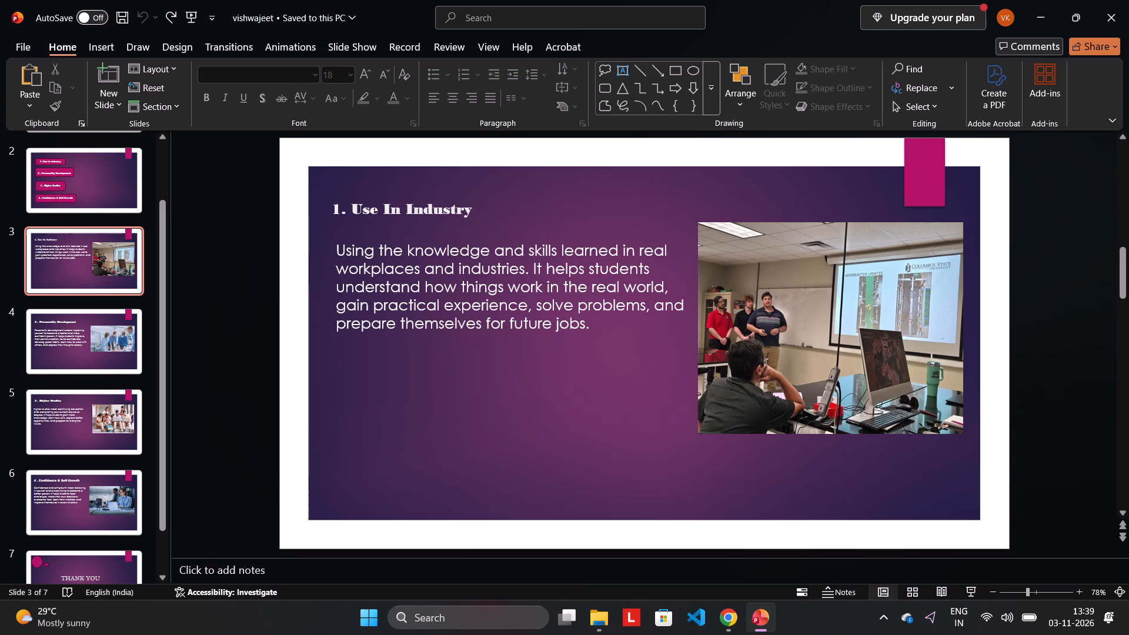
Copy the whole body paragraph from slide 3 and paste it into a new text box on the THANK YOU slide.
{"action": "left_click", "coordinate": [330, 246]}
{"action": "left_click_drag", "start_coordinate": [339, 248], "coordinate": [542, 305]}
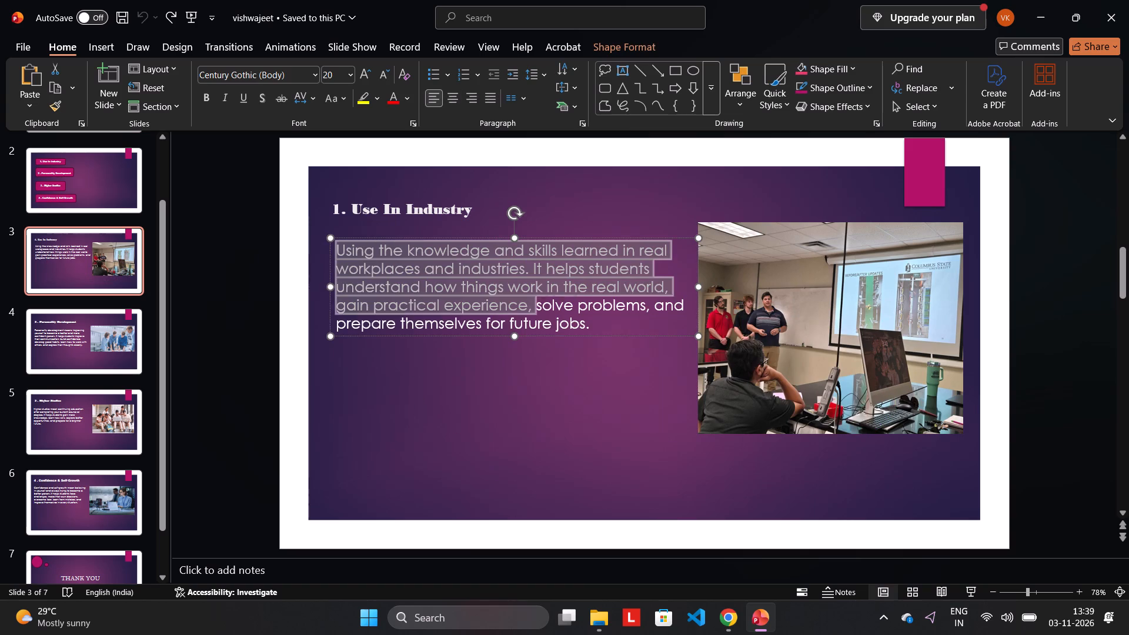
{"action": "left_click_drag", "start_coordinate": [542, 305], "coordinate": [595, 325]}
{"action": "key", "text": "ctrl+c"}
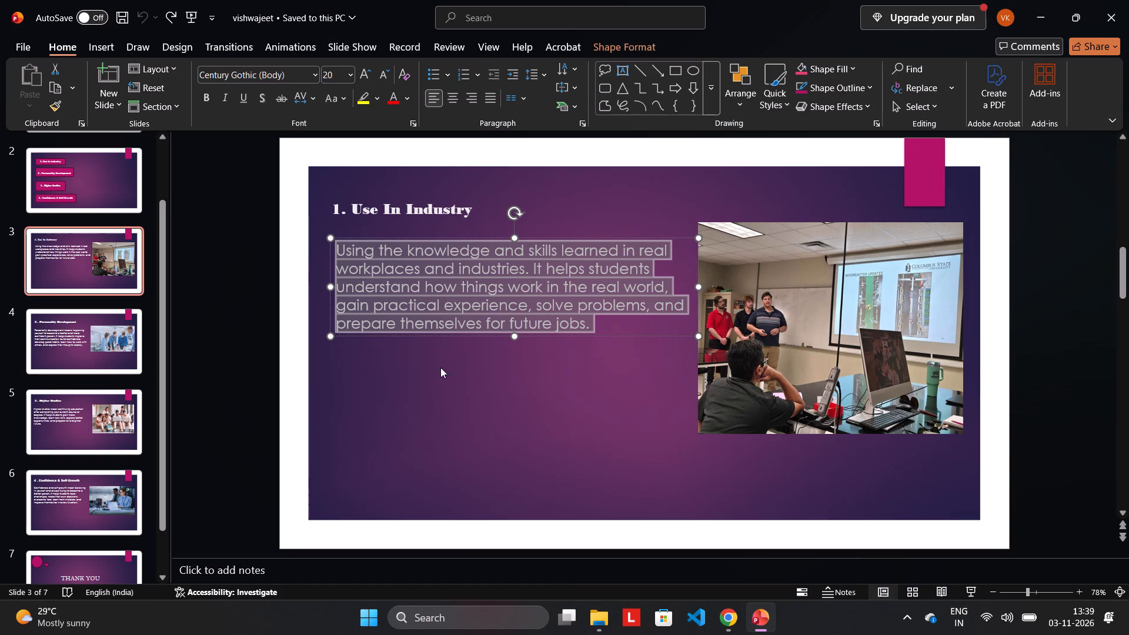
{"action": "scroll", "coordinate": [111, 473], "scroll_direction": "down", "scroll_amount": 6}
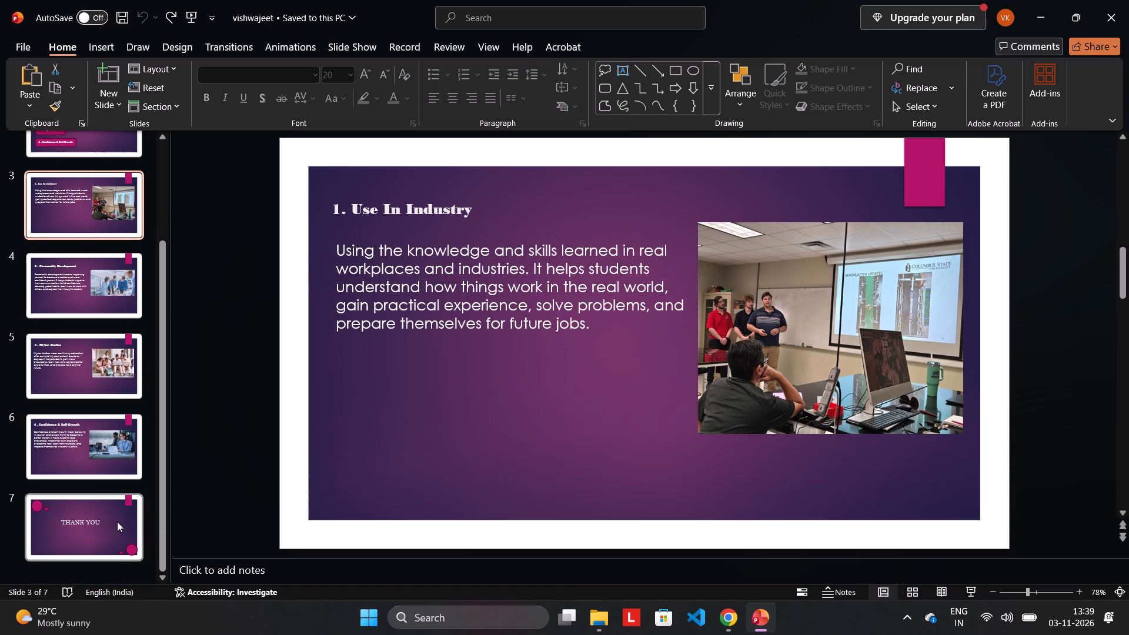
{"action": "left_click", "coordinate": [117, 522]}
{"action": "left_click", "coordinate": [480, 415]}
{"action": "left_click", "coordinate": [480, 408], "text": "ctrl"}
{"action": "left_click_drag", "start_coordinate": [480, 408], "coordinate": [649, 420], "text": "ctrl"}
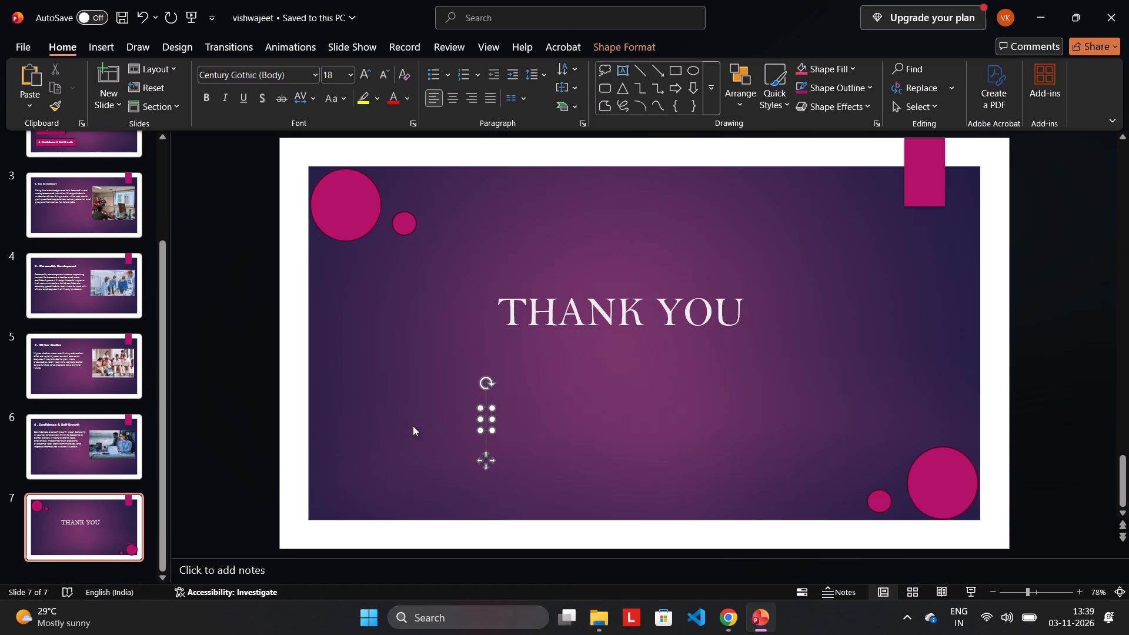
{"action": "key", "text": "ctrl+v"}
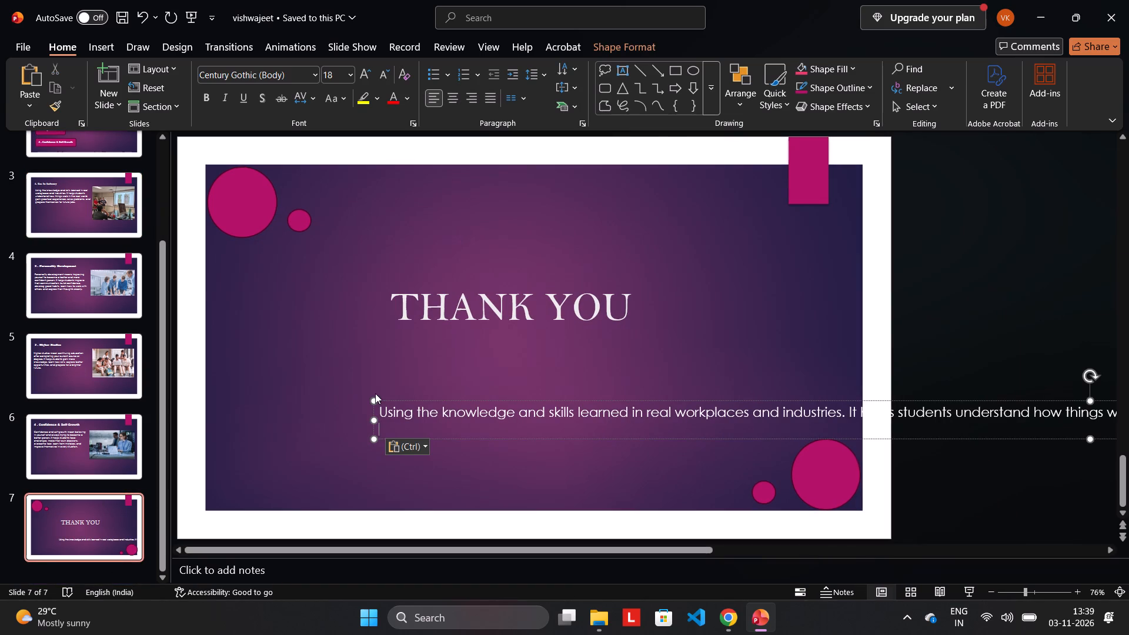
Shift the pasted paragraph so it starts near the slide's edge and break it into four lines, adding a 7 after "understa".
{"action": "left_click_drag", "start_coordinate": [372, 399], "coordinate": [233, 306]}
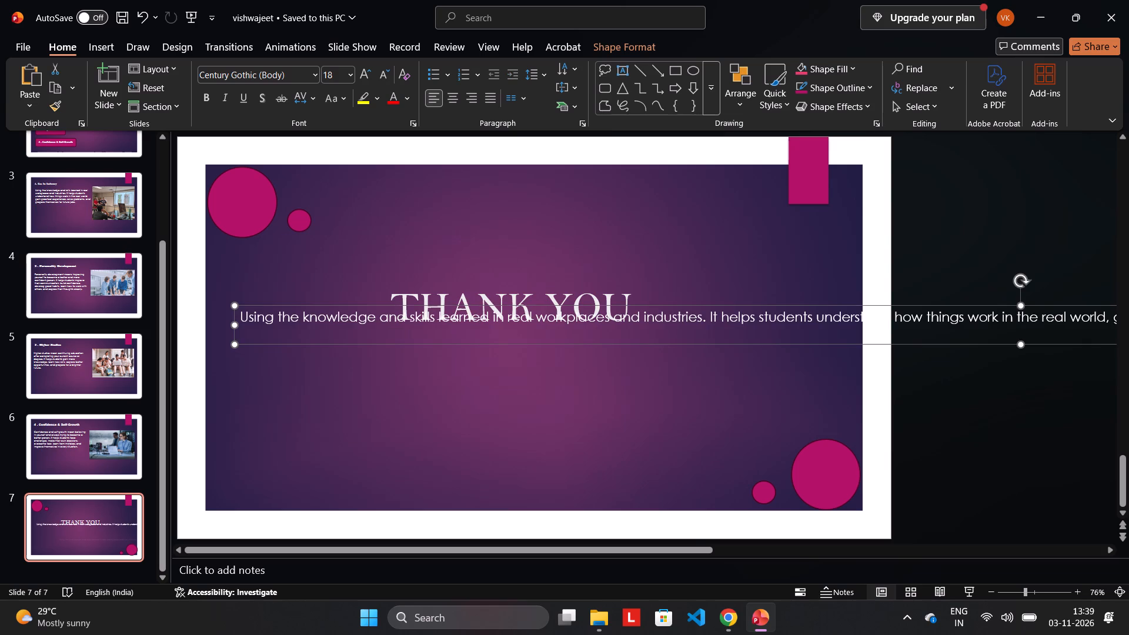
{"action": "left_click_drag", "start_coordinate": [1011, 312], "coordinate": [926, 325]}
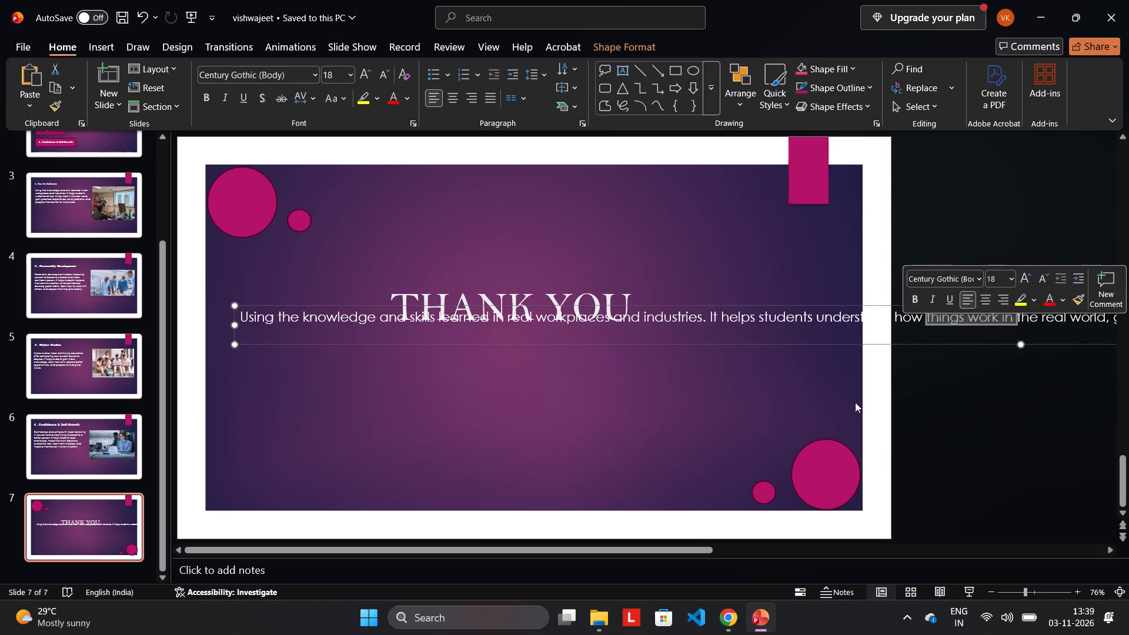
{"action": "left_click_drag", "start_coordinate": [860, 445], "coordinate": [867, 427]}
{"action": "left_click", "coordinate": [876, 324]}
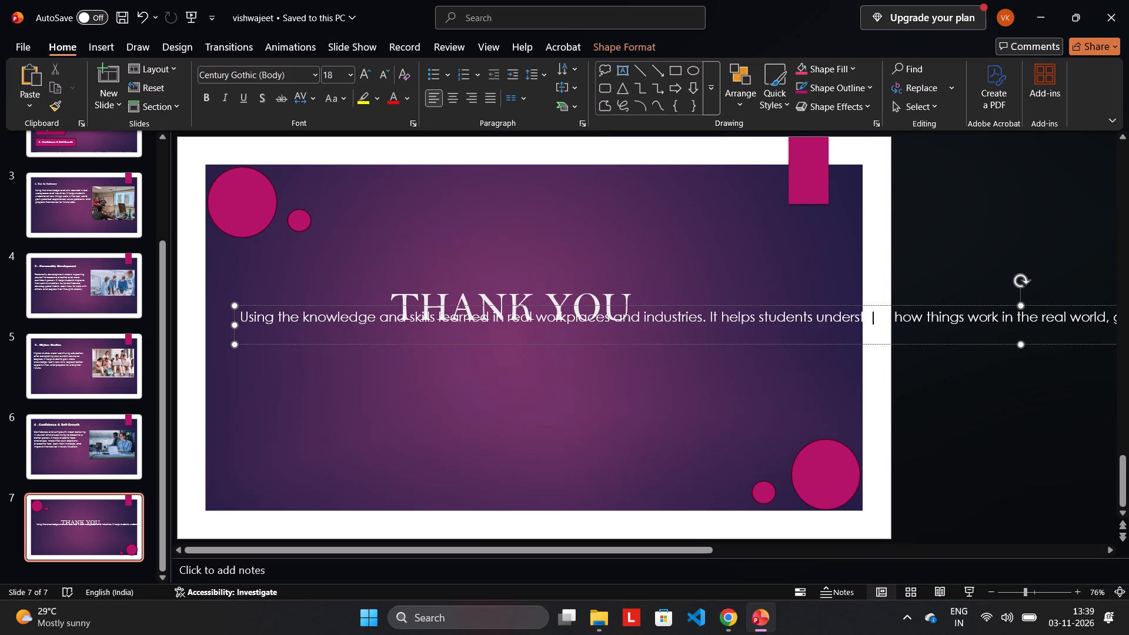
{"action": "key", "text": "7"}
{"action": "key", "text": "Return"}
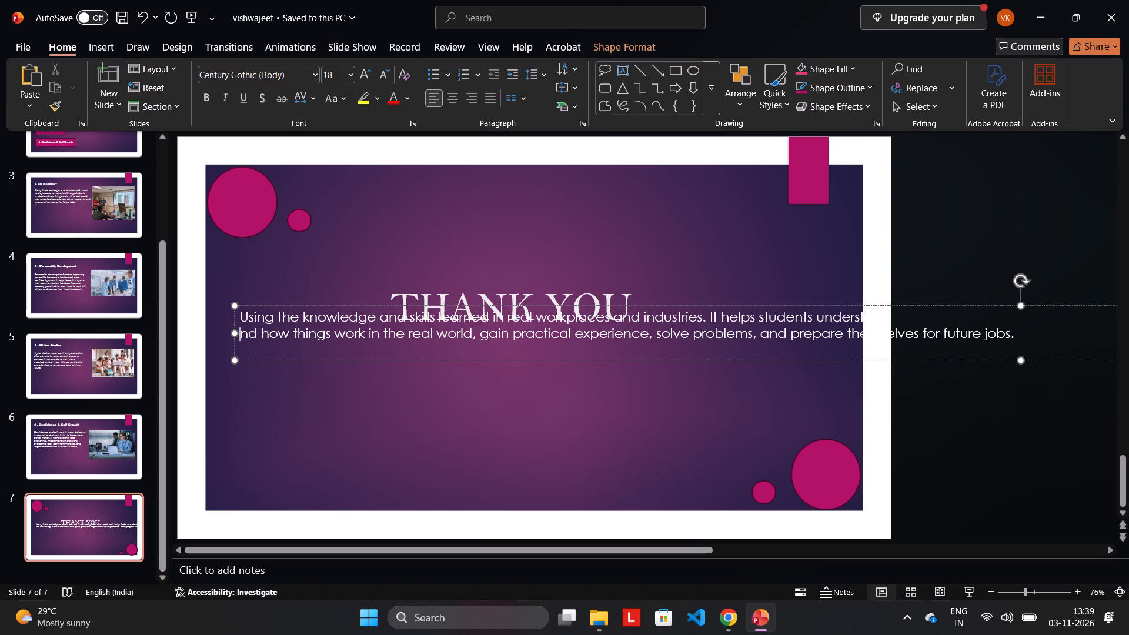
{"action": "left_click", "coordinate": [520, 338]}
{"action": "key", "text": "Return"}
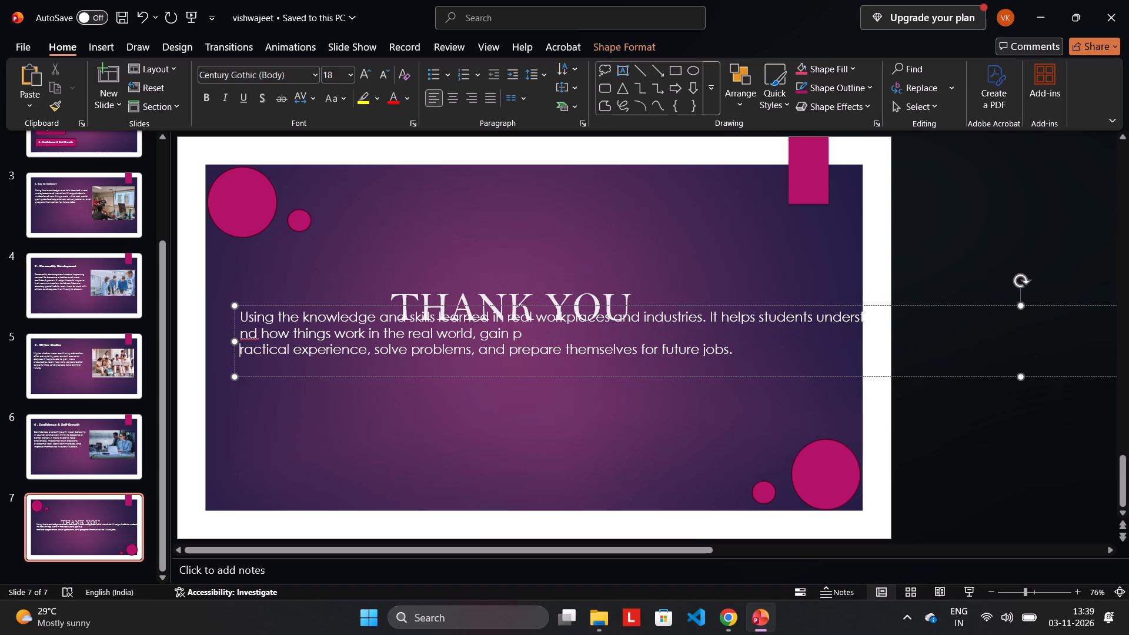
{"action": "left_click", "coordinate": [693, 321]}
{"action": "key", "text": "Return"}
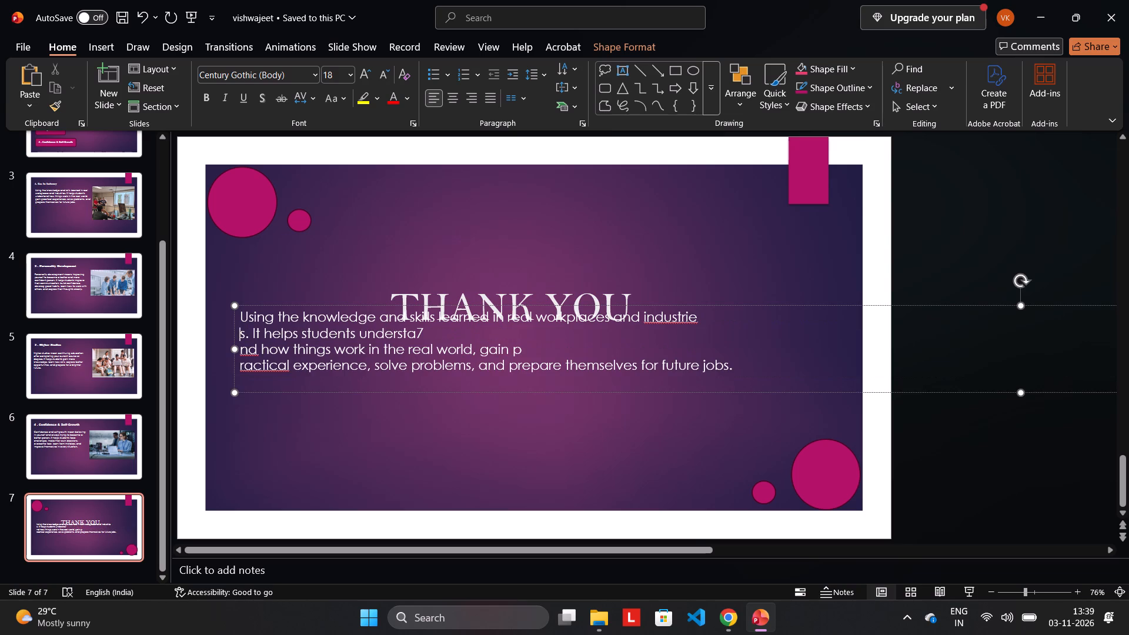
Move the four-line paragraph's text box below the THANK YOU heading.
{"action": "left_click_drag", "start_coordinate": [803, 303], "coordinate": [596, 327]}
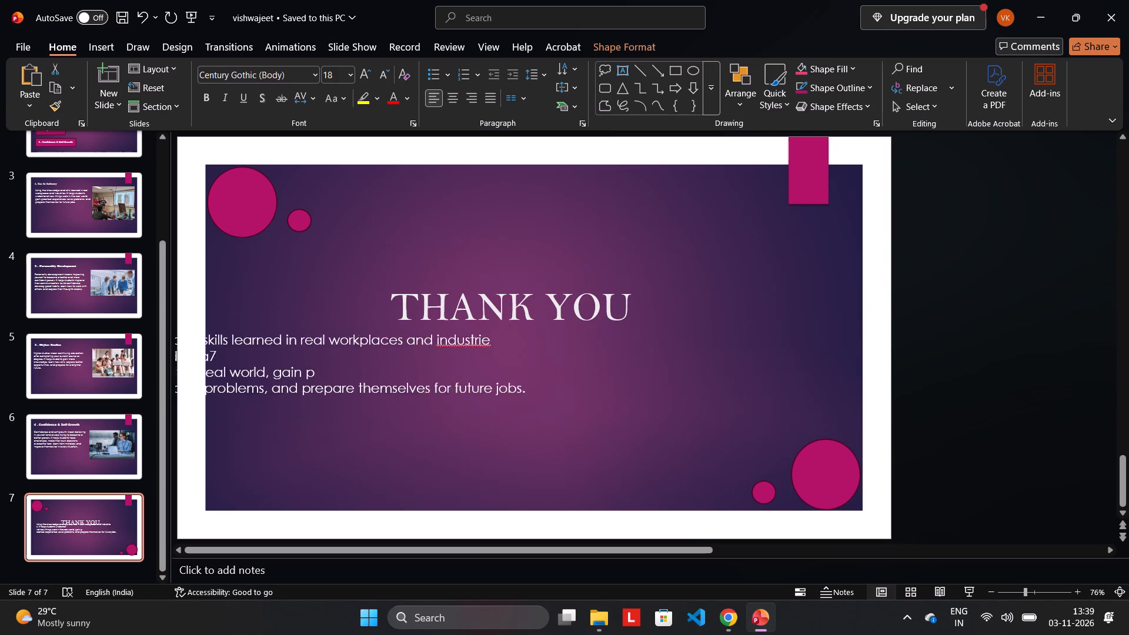
{"action": "left_click_drag", "start_coordinate": [596, 327], "coordinate": [810, 347]}
{"action": "left_click", "coordinate": [766, 245]}
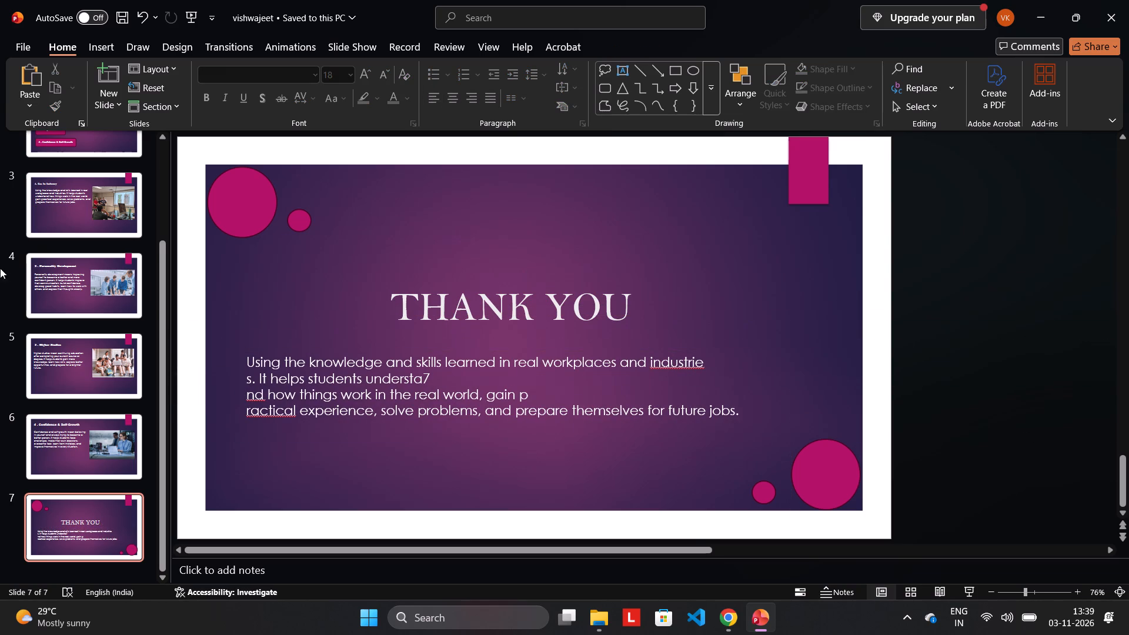
Copy the body paragraph on slide 3 again, leaving out its final period.
{"action": "scroll", "coordinate": [49, 218], "scroll_direction": "up", "scroll_amount": 4}
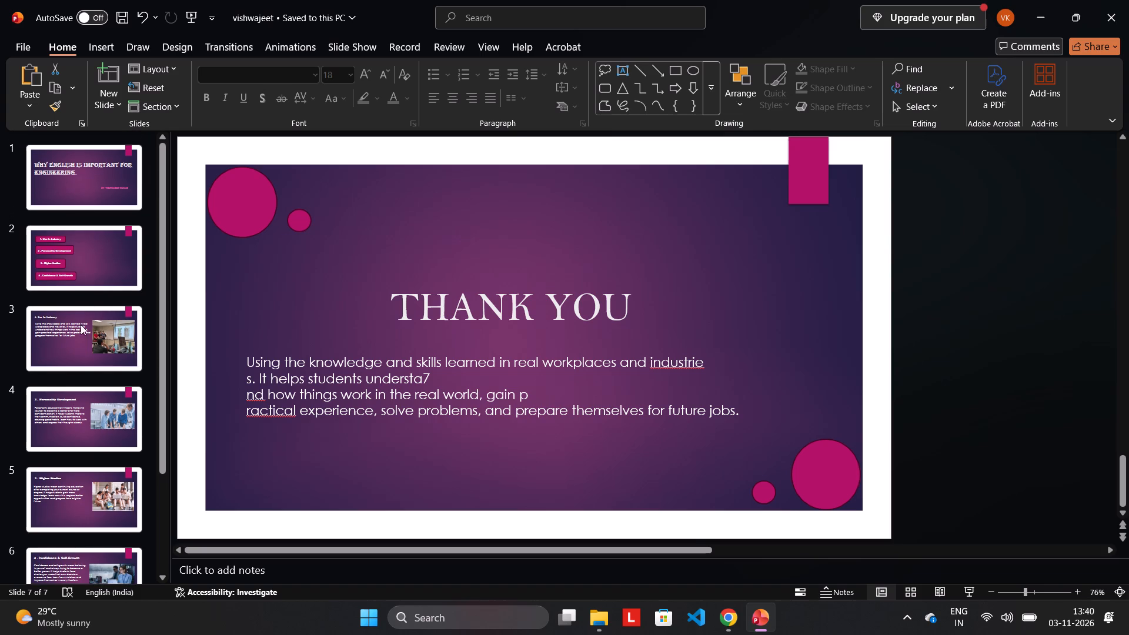
{"action": "left_click", "coordinate": [71, 323]}
{"action": "left_click", "coordinate": [328, 258]}
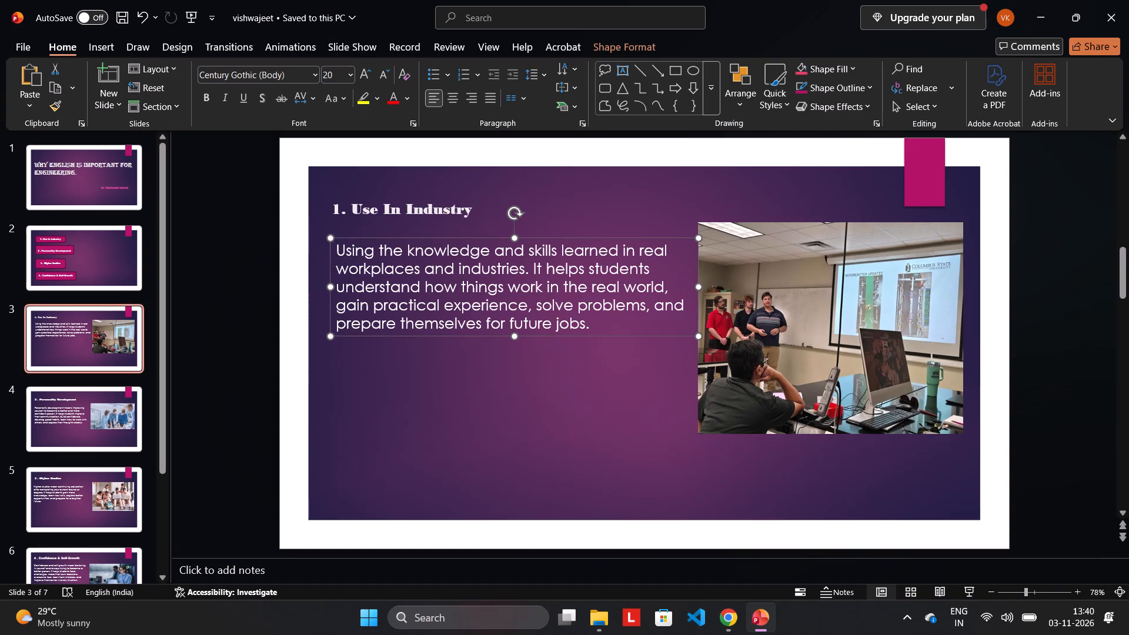
{"action": "left_click_drag", "start_coordinate": [337, 250], "coordinate": [585, 328]}
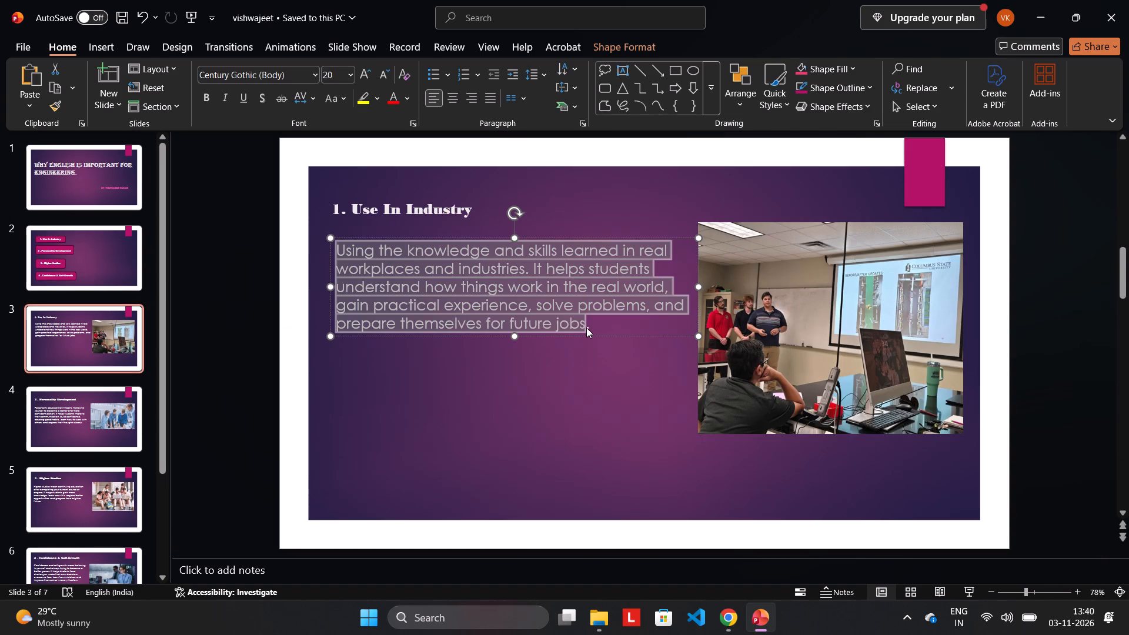
{"action": "key", "text": "ctrl+c"}
Duplicate slide 3, "1. Use In Industry".
{"action": "scroll", "coordinate": [81, 395], "scroll_direction": "down", "scroll_amount": 5}
{"action": "scroll", "coordinate": [81, 402], "scroll_direction": "up", "scroll_amount": 1}
{"action": "scroll", "coordinate": [84, 387], "scroll_direction": "down", "scroll_amount": 6}
{"action": "scroll", "coordinate": [70, 178], "scroll_direction": "up", "scroll_amount": 4}
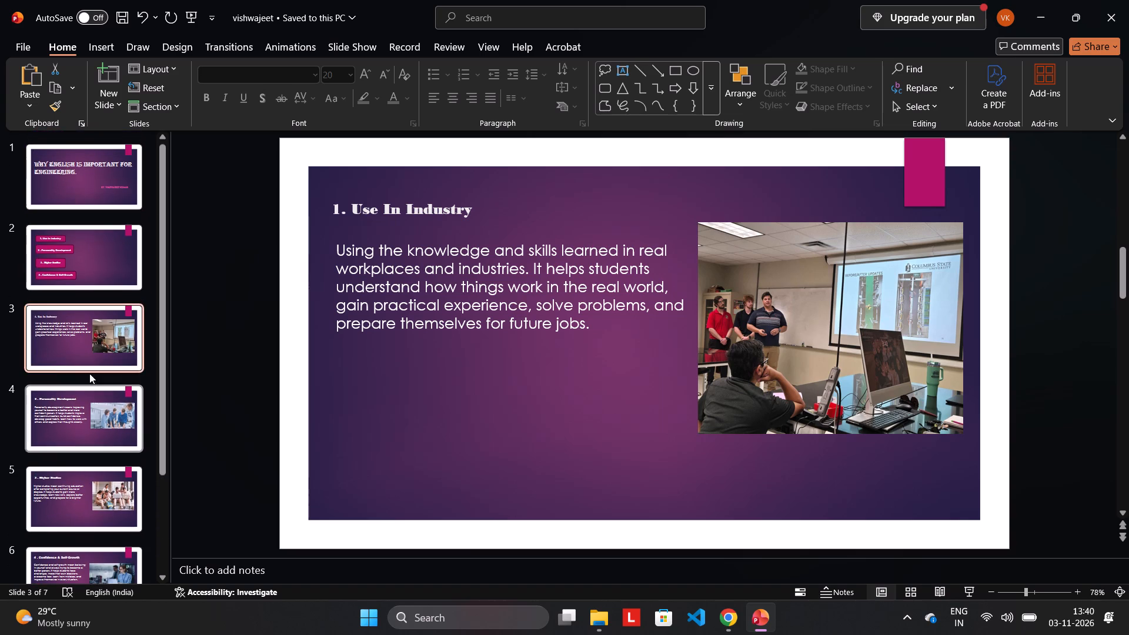
{"action": "right_click", "coordinate": [91, 337]}
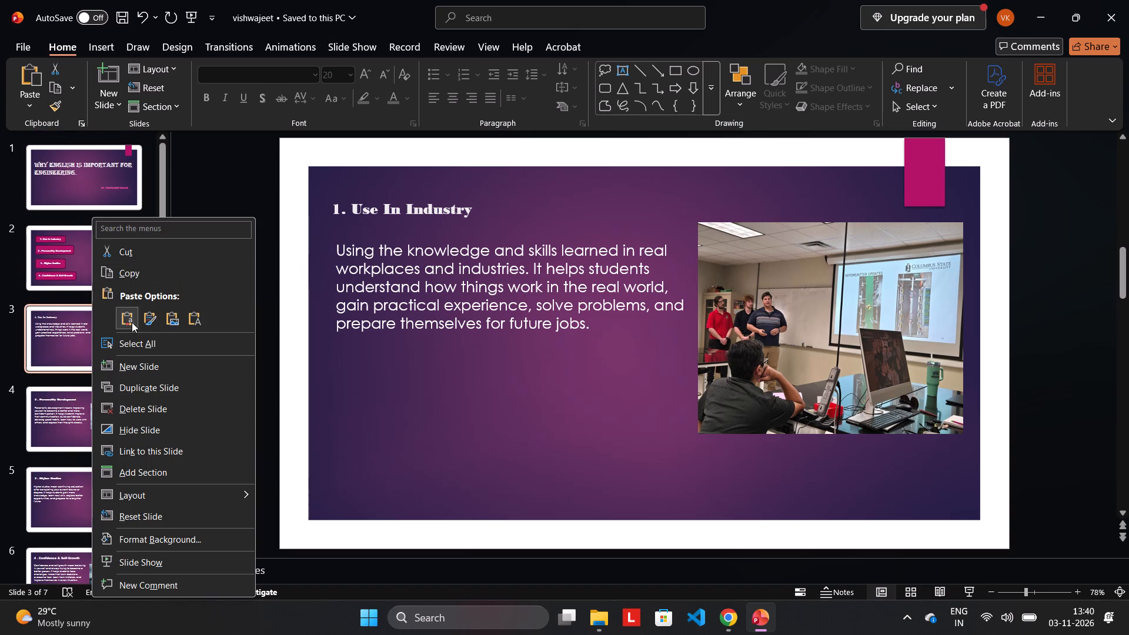
{"action": "left_click", "coordinate": [136, 385]}
Delete all of the body paragraph's text from its text box on the duplicated slide 4.
{"action": "left_click", "coordinate": [337, 248]}
{"action": "left_click_drag", "start_coordinate": [338, 245], "coordinate": [581, 324]}
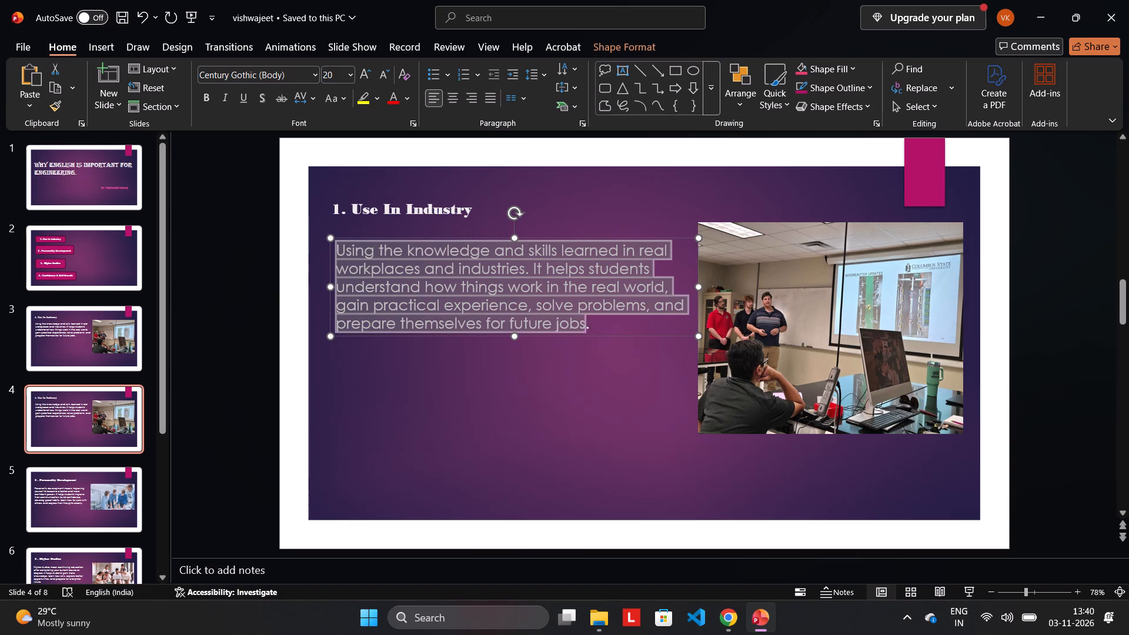
{"action": "left_click_drag", "start_coordinate": [581, 324], "coordinate": [596, 327]}
{"action": "key", "text": "BackSpace"}
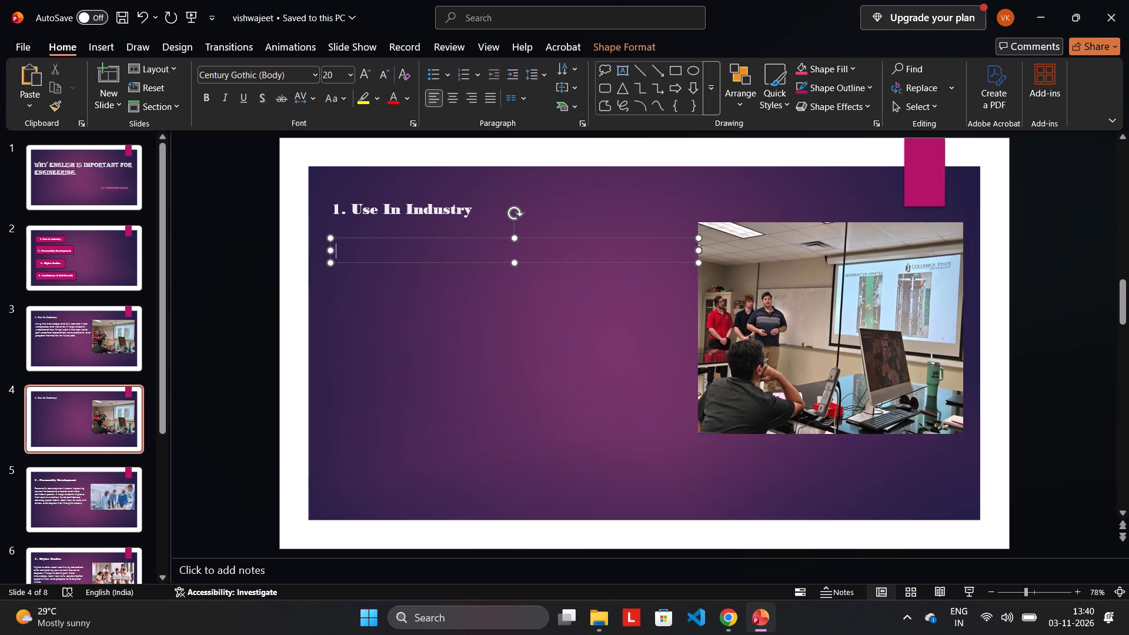
Draw a cloud thought bubble about 17.86 cm wide and 10.95 cm high below the "1. Use In Industry" heading on slide 4.
{"action": "left_click", "coordinate": [515, 433]}
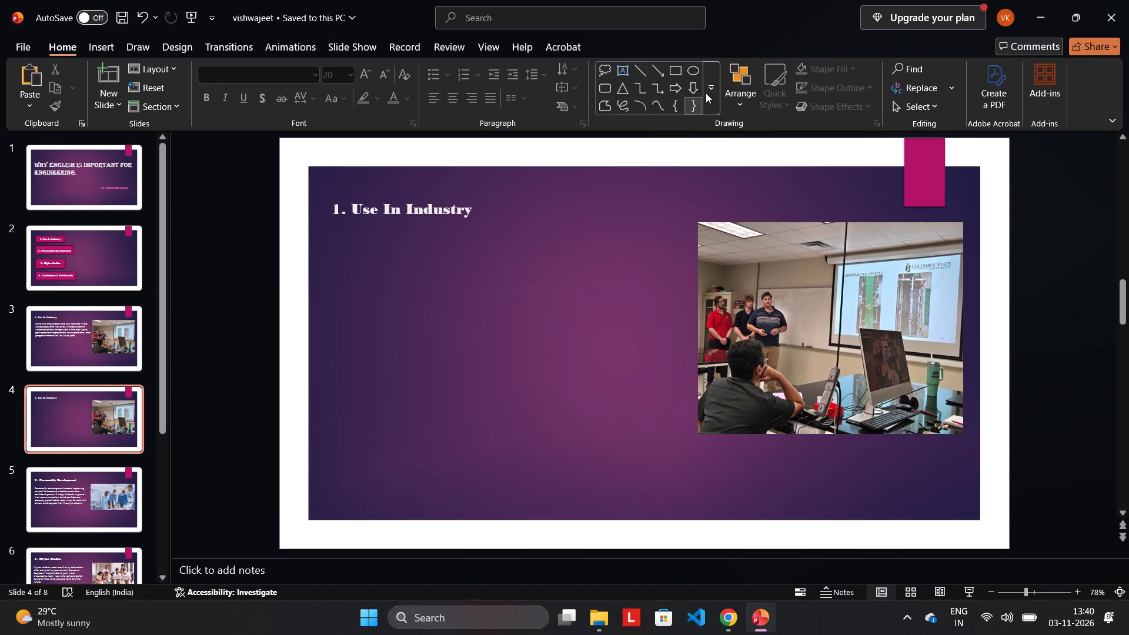
{"action": "left_click", "coordinate": [713, 86]}
{"action": "scroll", "coordinate": [669, 231], "scroll_direction": "down", "scroll_amount": 1}
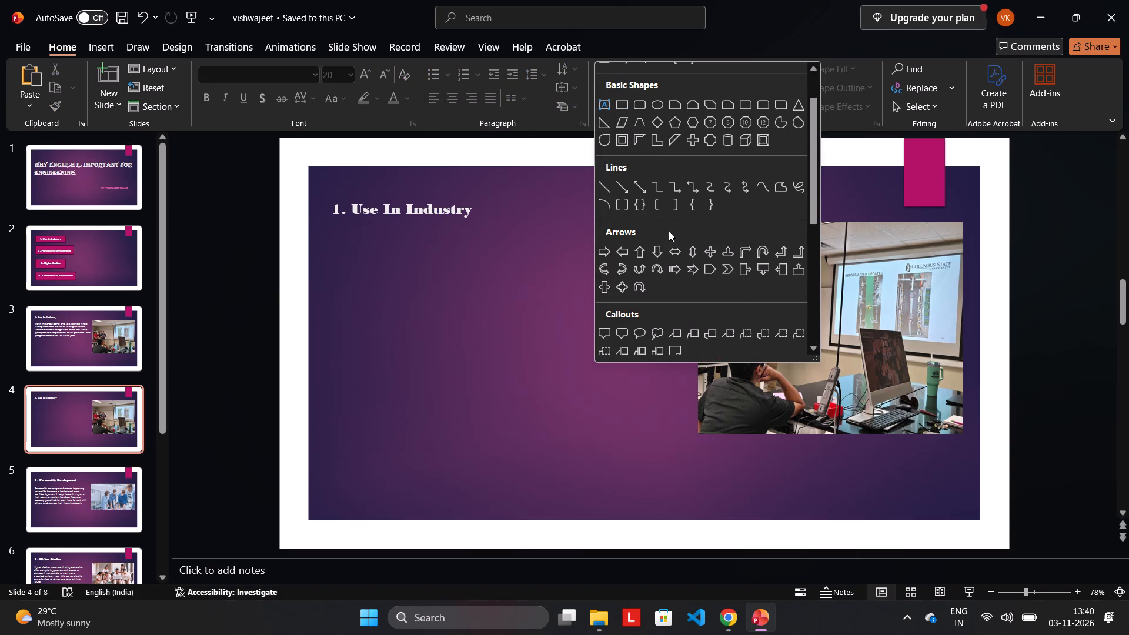
{"action": "scroll", "coordinate": [656, 203], "scroll_direction": "down", "scroll_amount": 1}
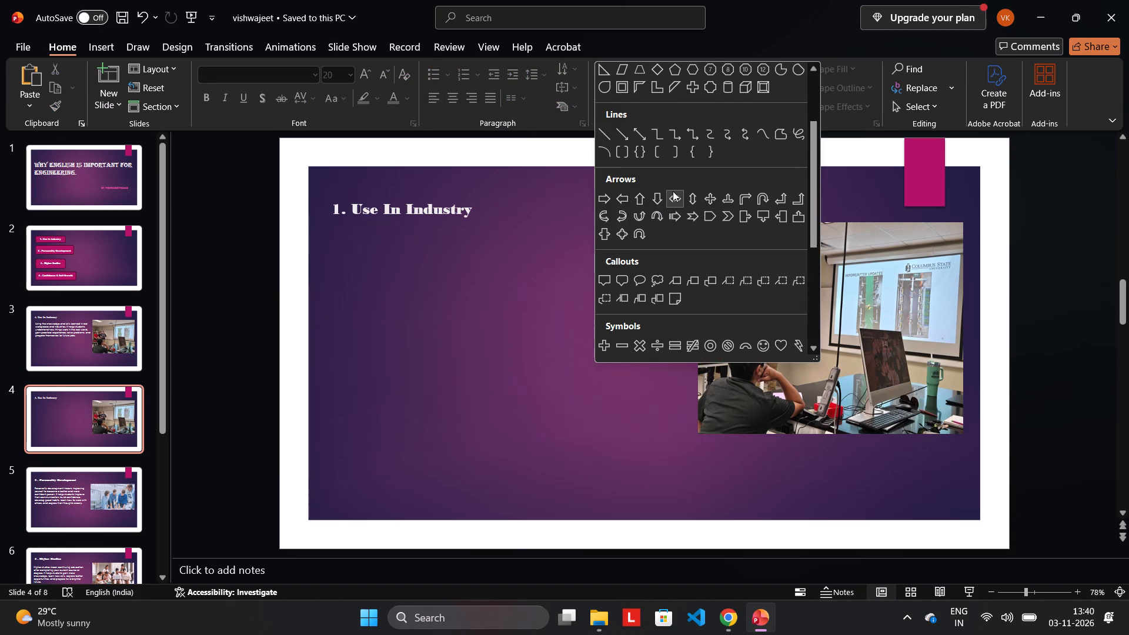
{"action": "scroll", "coordinate": [673, 191], "scroll_direction": "down", "scroll_amount": 2}
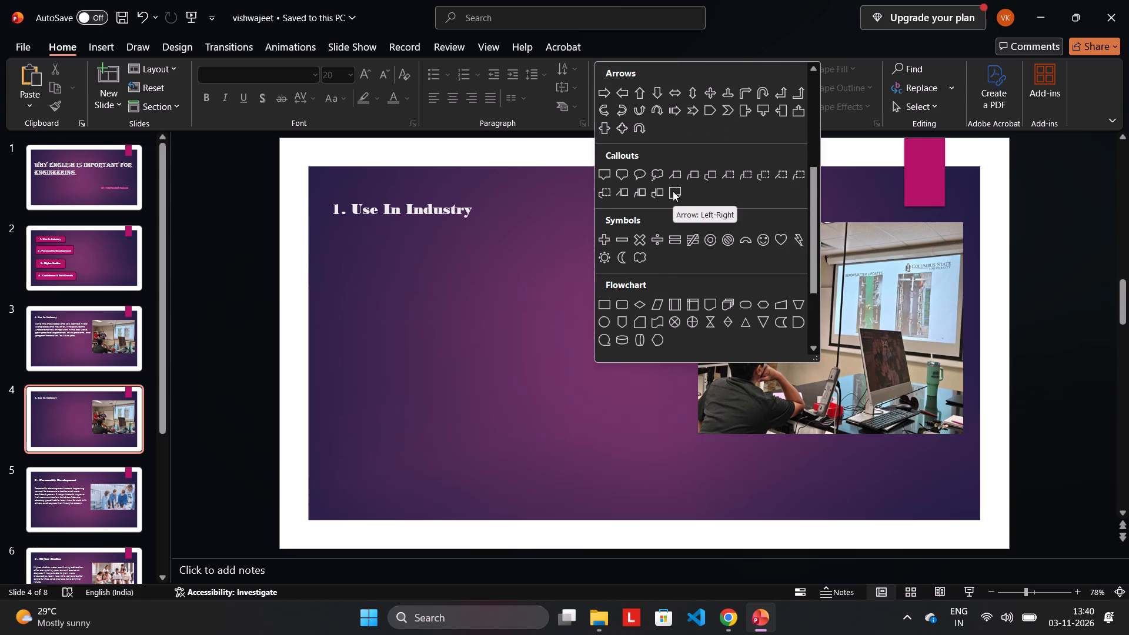
{"action": "scroll", "coordinate": [673, 192], "scroll_direction": "down", "scroll_amount": 1}
{"action": "left_click", "coordinate": [659, 122]}
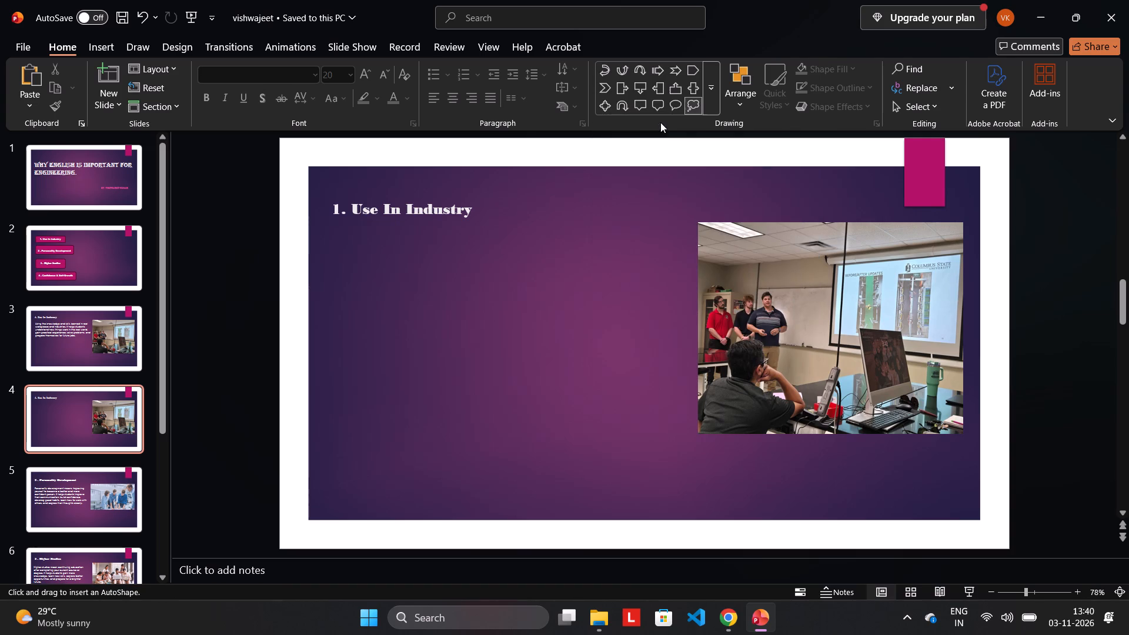
{"action": "left_click_drag", "start_coordinate": [321, 242], "coordinate": [590, 407]}
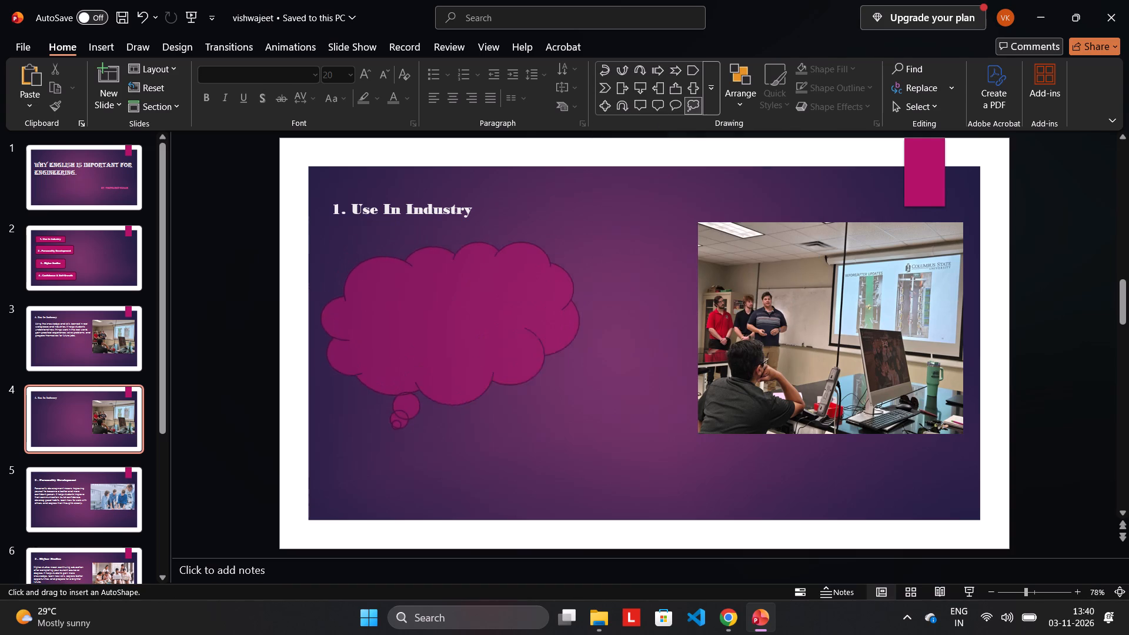
{"action": "left_click_drag", "start_coordinate": [590, 407], "coordinate": [706, 477]}
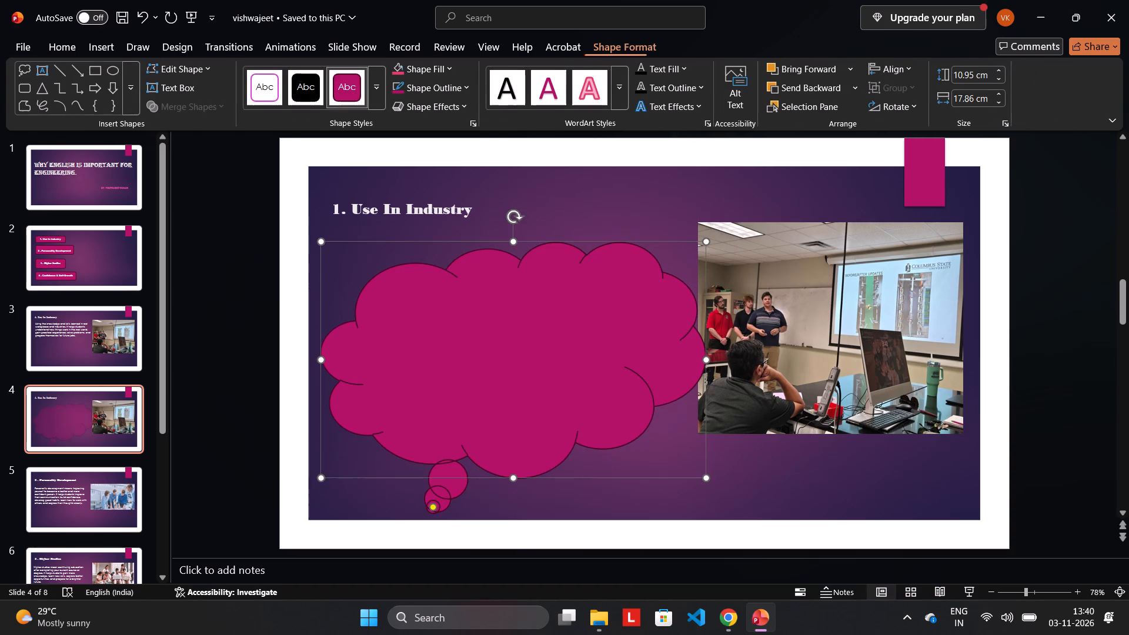
Paste the copied body paragraph inside the cloud thought bubble.
{"action": "left_click", "coordinate": [418, 294]}
{"action": "double_click", "coordinate": [423, 306]}
{"action": "left_click", "coordinate": [473, 312]}
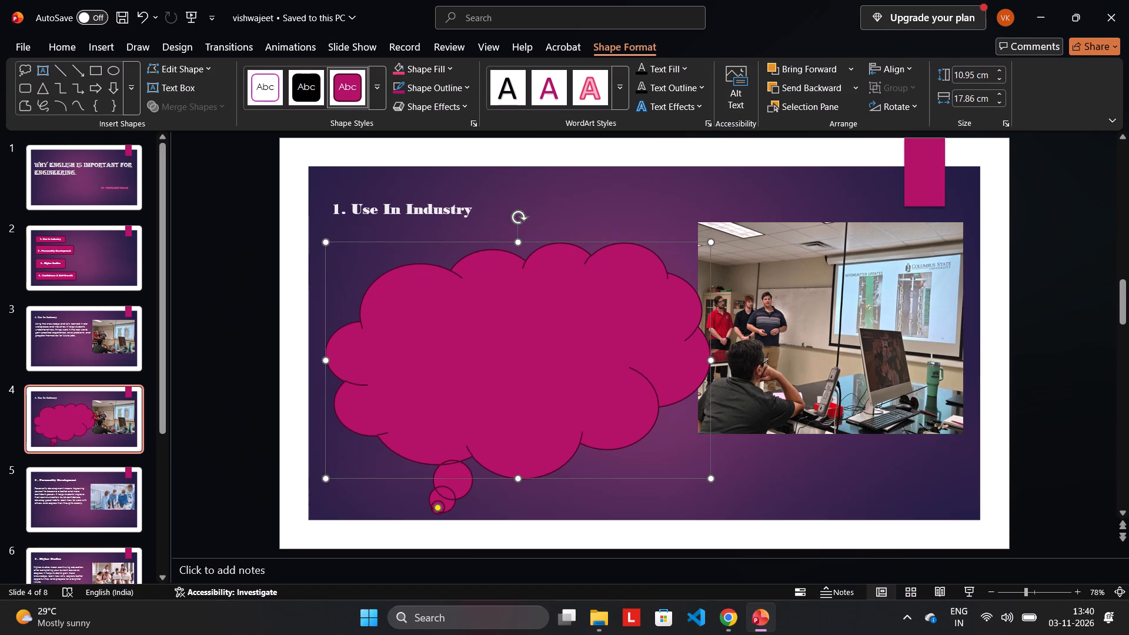
{"action": "double_click", "coordinate": [494, 350]}
{"action": "left_click", "coordinate": [411, 309]}
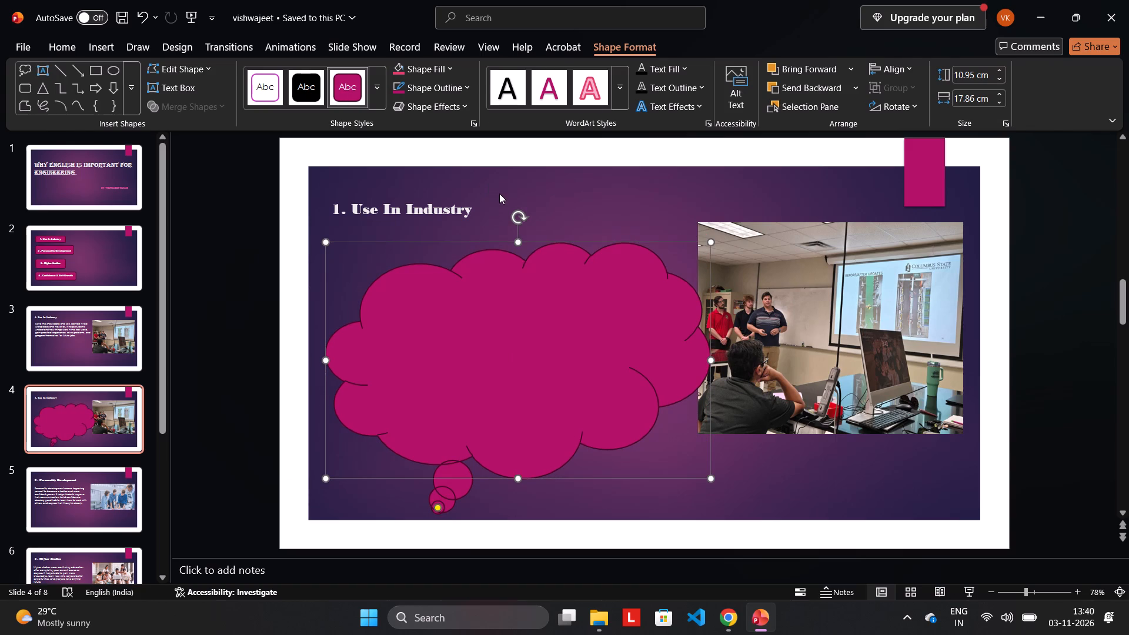
{"action": "left_click", "coordinate": [503, 196]}
{"action": "double_click", "coordinate": [485, 330]}
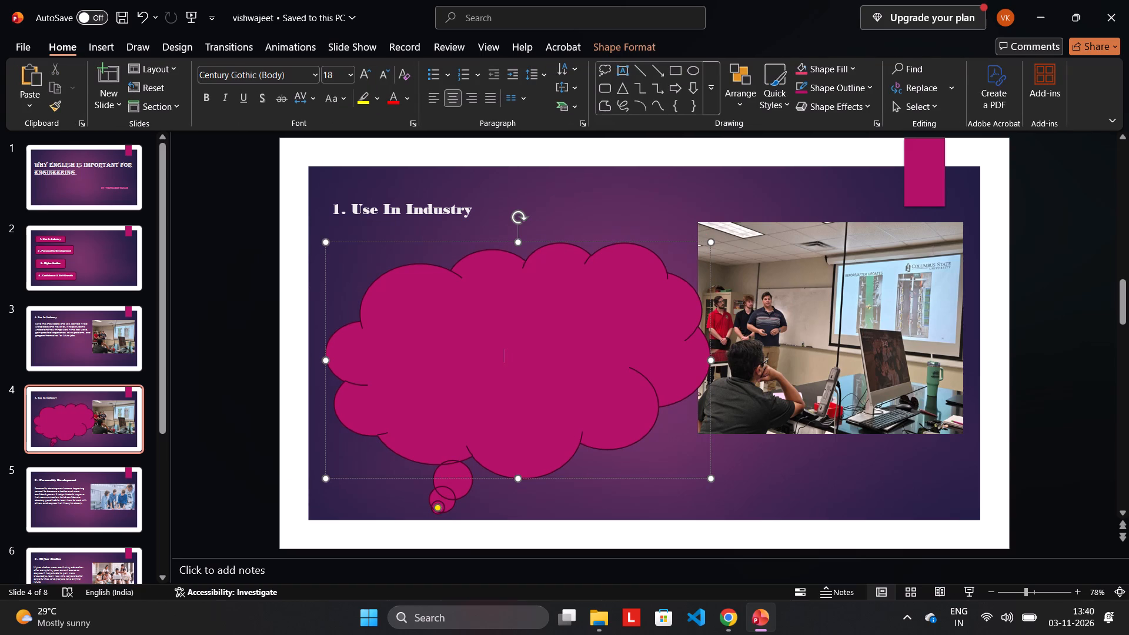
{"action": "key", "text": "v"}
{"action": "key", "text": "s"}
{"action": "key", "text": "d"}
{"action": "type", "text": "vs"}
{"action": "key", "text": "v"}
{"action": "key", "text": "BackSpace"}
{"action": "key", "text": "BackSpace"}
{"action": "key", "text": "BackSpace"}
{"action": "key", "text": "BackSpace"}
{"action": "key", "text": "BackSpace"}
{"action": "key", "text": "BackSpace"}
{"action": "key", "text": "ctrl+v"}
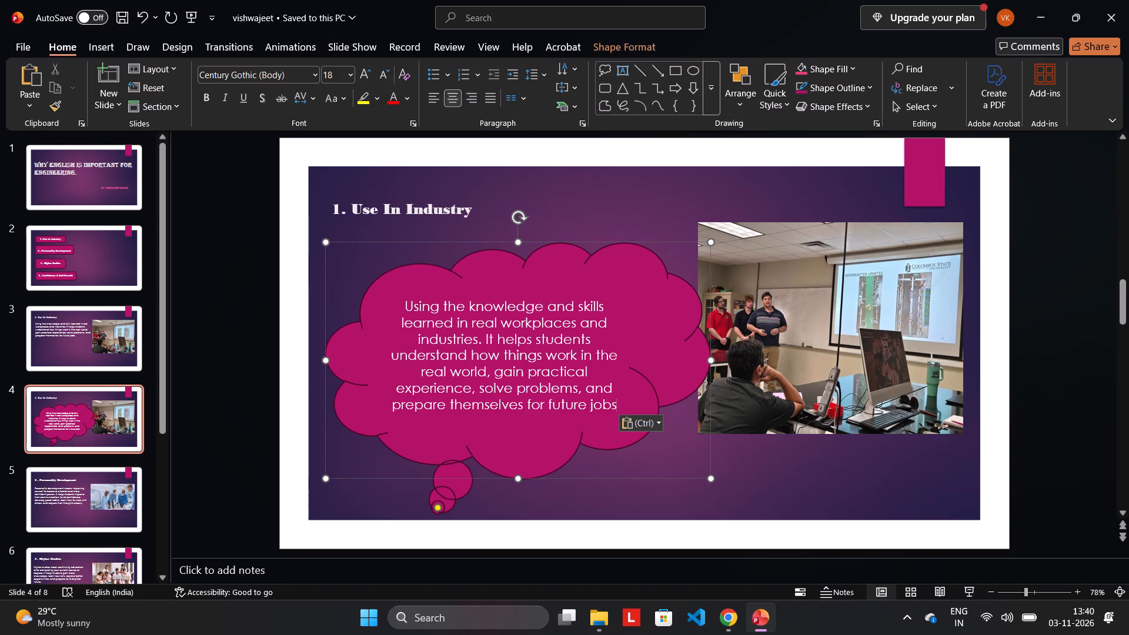
Widen the cloud bubble slightly from its top-left corner, out to the left edge of the slide's purple background.
{"action": "left_click_drag", "start_coordinate": [325, 242], "coordinate": [326, 240]}
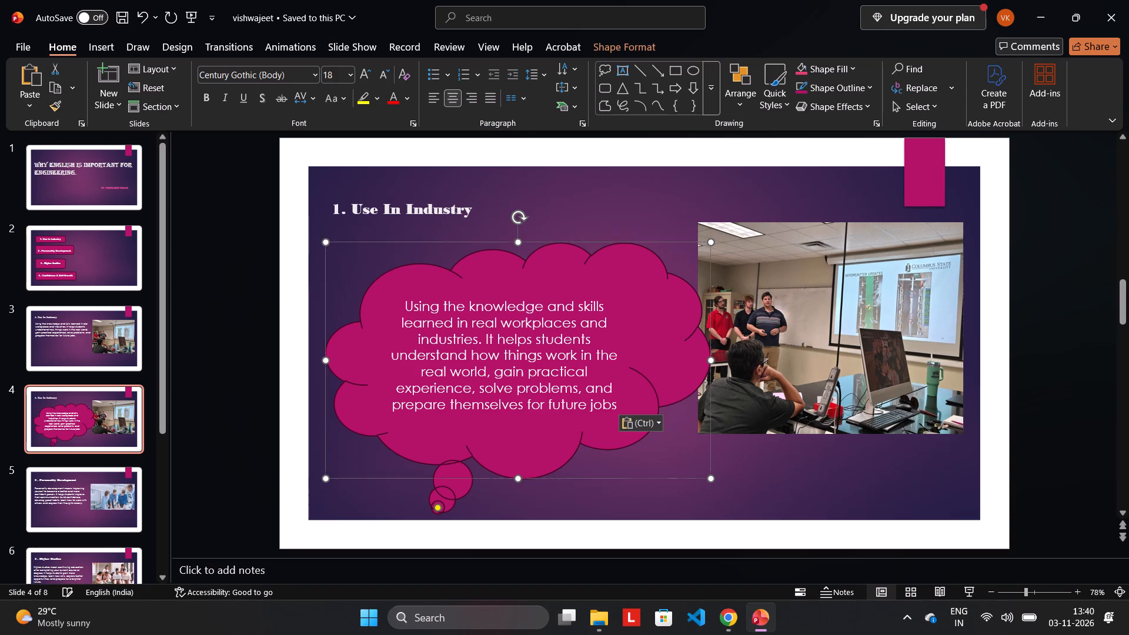
{"action": "left_click_drag", "start_coordinate": [326, 240], "coordinate": [305, 240]}
{"action": "right_click", "coordinate": [484, 270]}
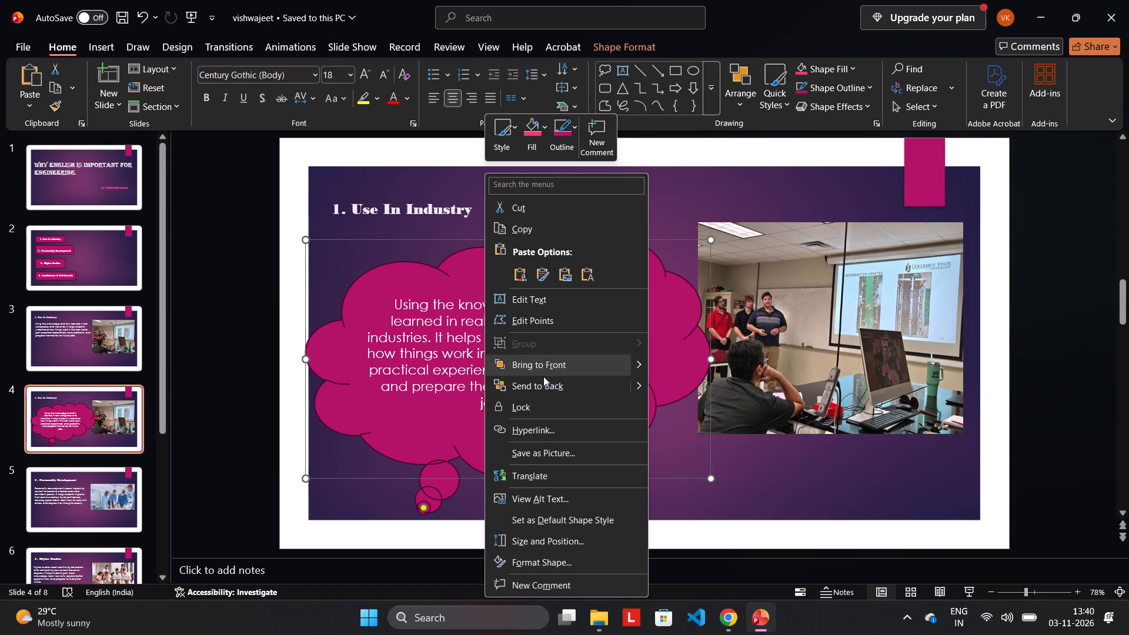
{"action": "left_click", "coordinate": [329, 273]}
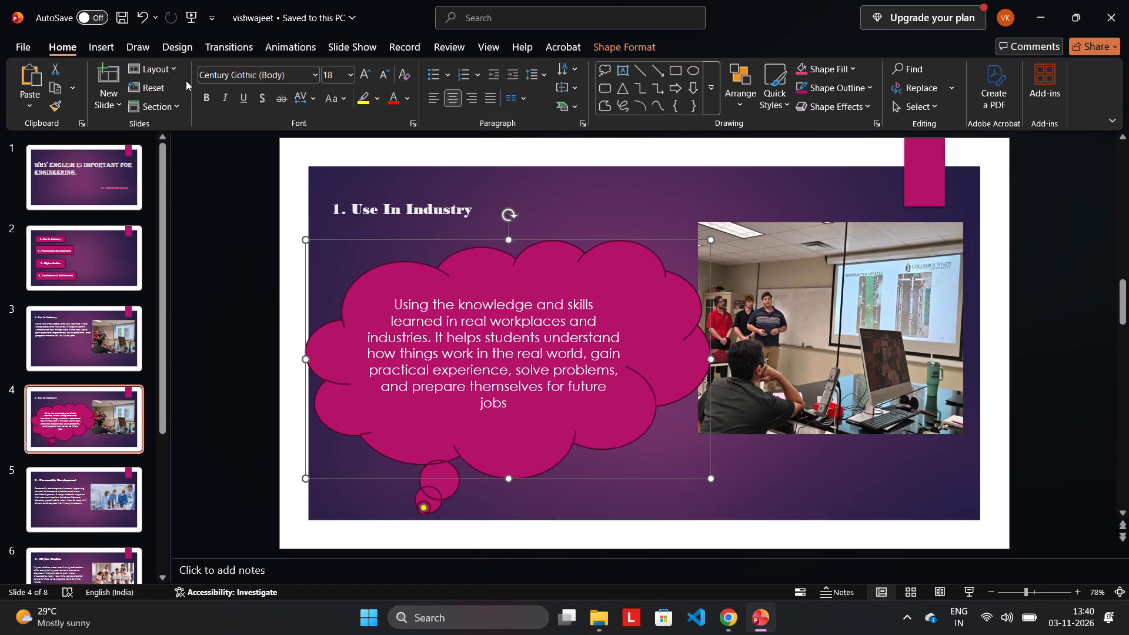
{"action": "left_click", "coordinate": [405, 79]}
Move the cloud bubble slightly up, closer to the "1. Use In Industry" heading.
{"action": "left_click_drag", "start_coordinate": [436, 490], "coordinate": [439, 482]}
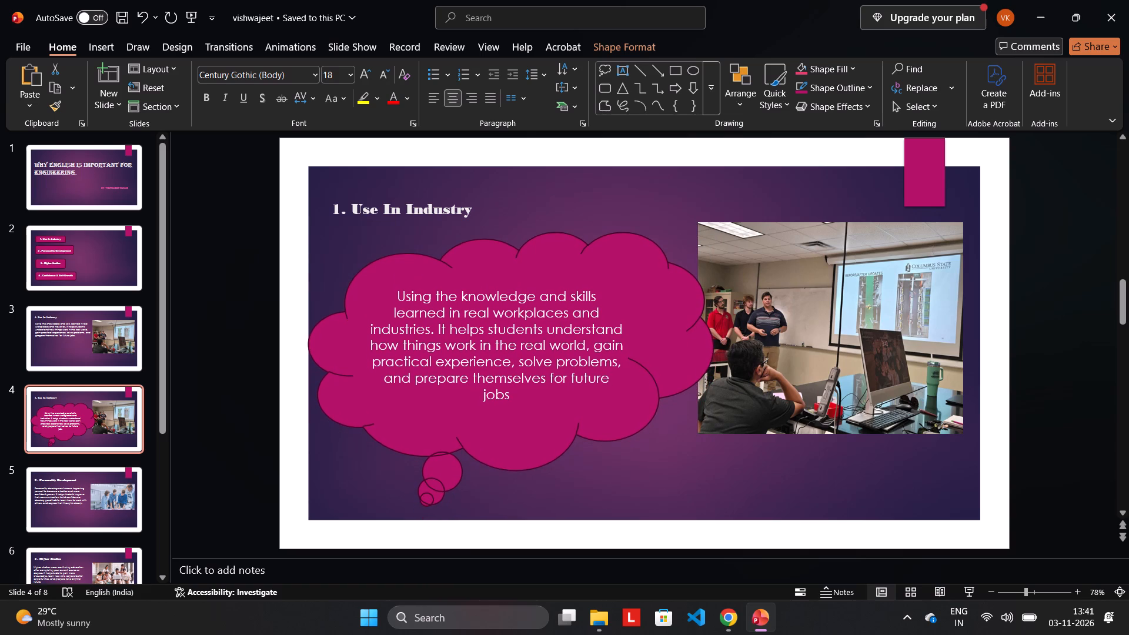
{"action": "left_click_drag", "start_coordinate": [439, 482], "coordinate": [439, 482]}
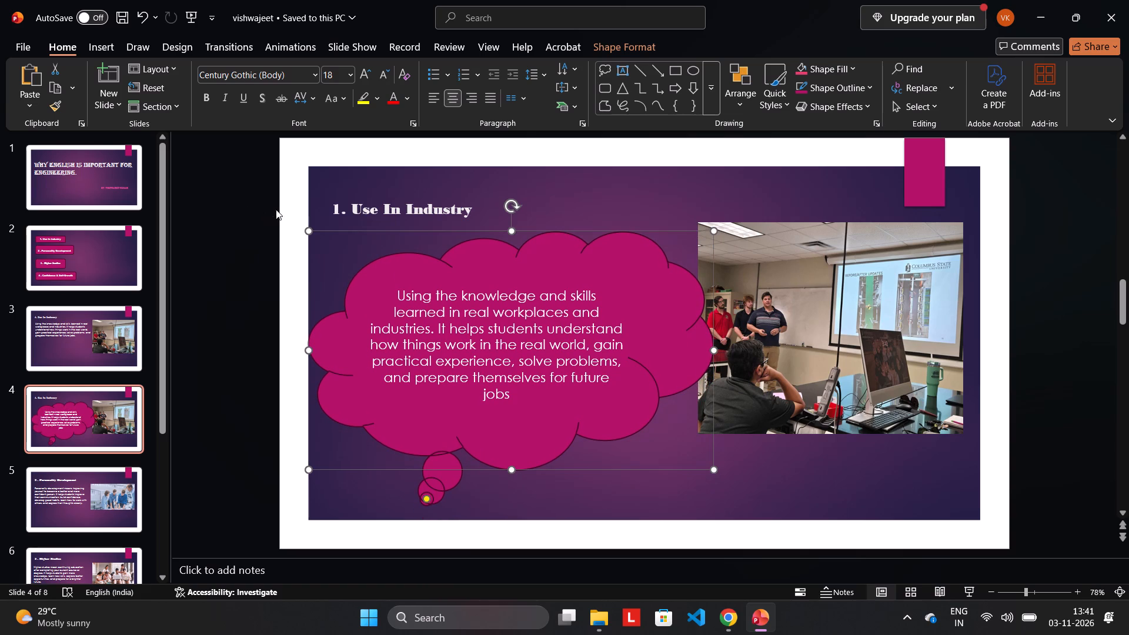
{"action": "left_click", "coordinate": [295, 207]}
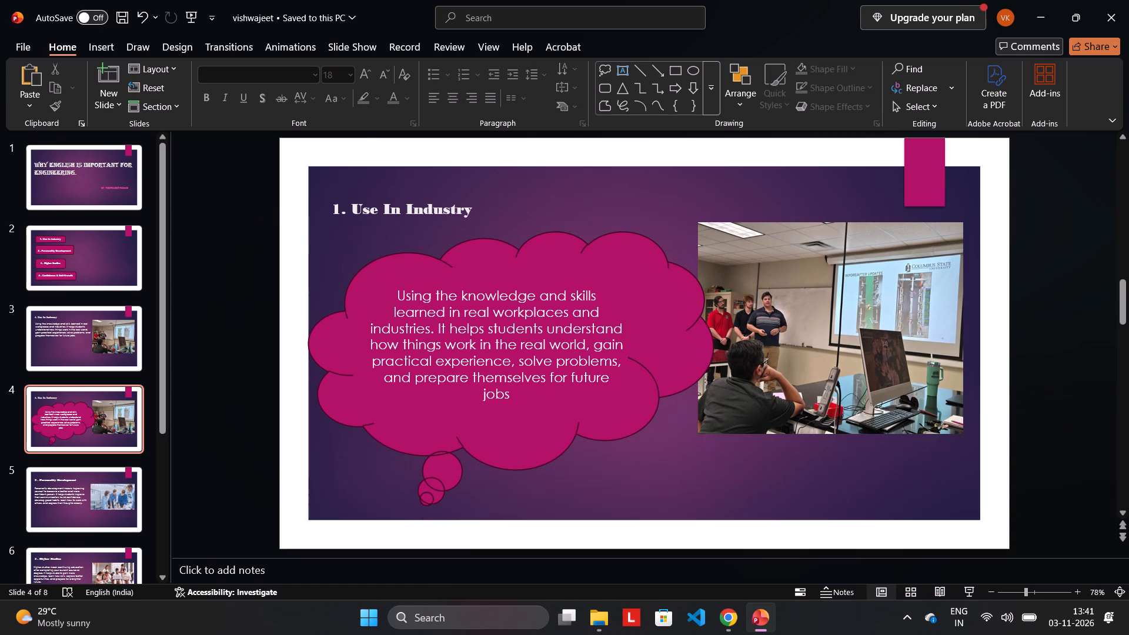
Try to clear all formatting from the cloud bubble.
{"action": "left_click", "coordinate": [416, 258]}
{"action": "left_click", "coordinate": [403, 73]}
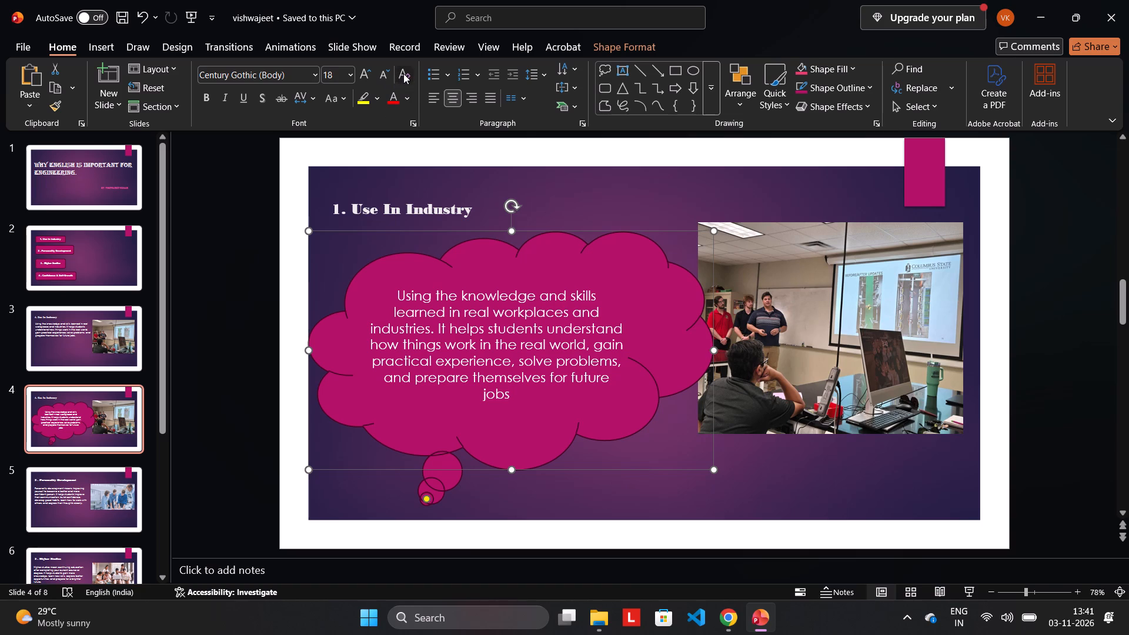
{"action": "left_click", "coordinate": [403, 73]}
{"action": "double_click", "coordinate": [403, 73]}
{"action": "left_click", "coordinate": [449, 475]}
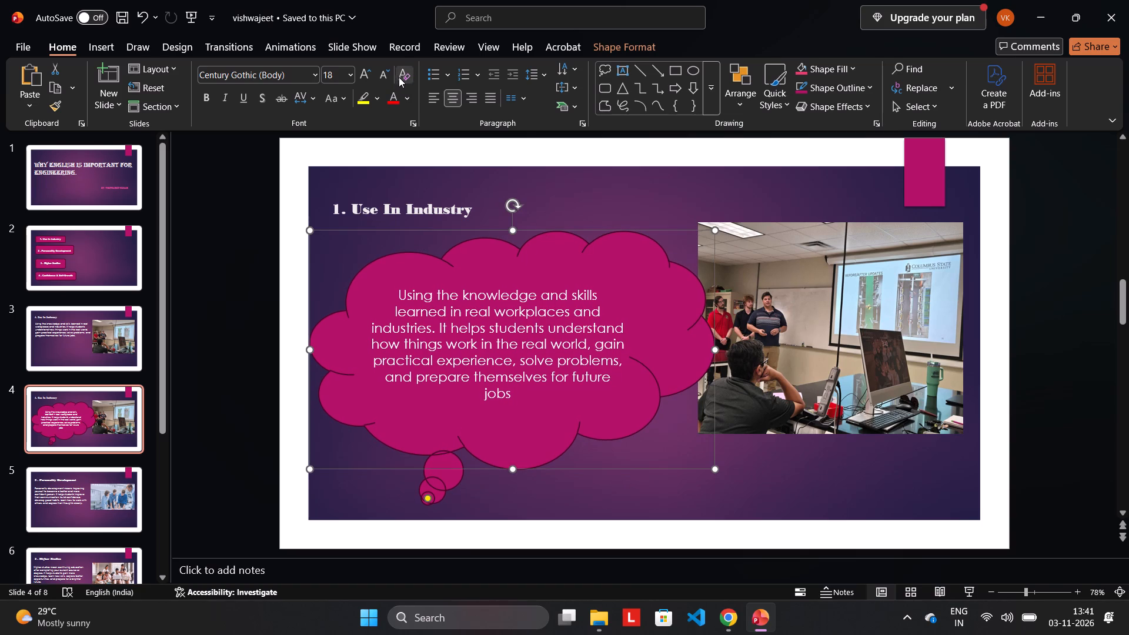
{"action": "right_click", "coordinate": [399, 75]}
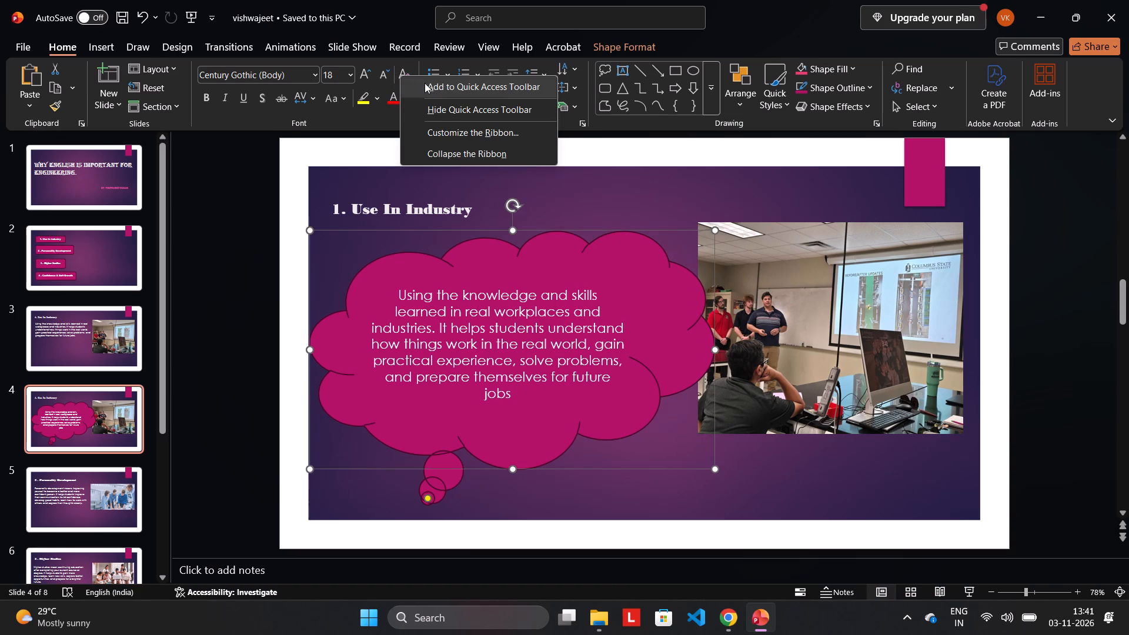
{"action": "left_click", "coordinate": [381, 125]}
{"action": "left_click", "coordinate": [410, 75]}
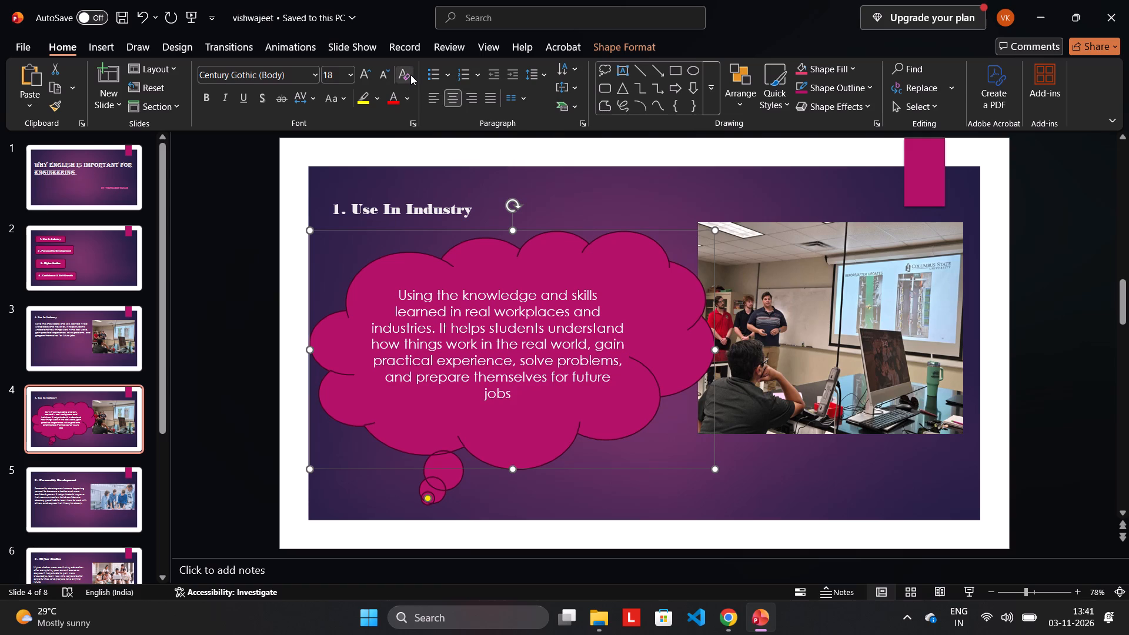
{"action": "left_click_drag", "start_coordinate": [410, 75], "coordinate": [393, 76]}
Fill the cloud bubble with the light lavender theme colour.
{"action": "right_click", "coordinate": [431, 496]}
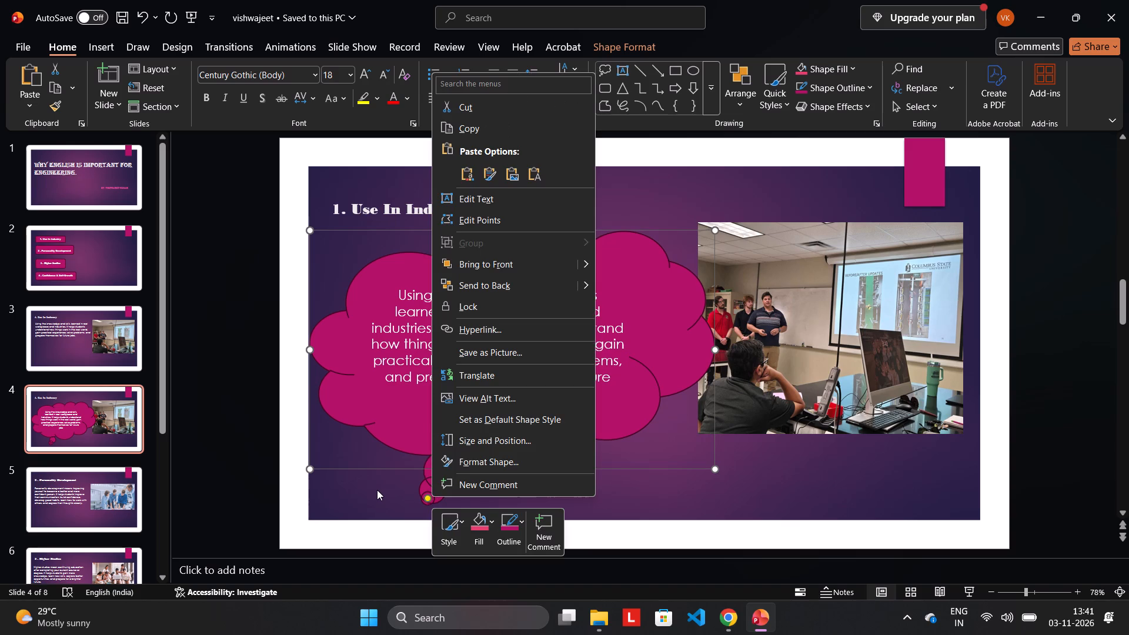
{"action": "left_click", "coordinate": [481, 522]}
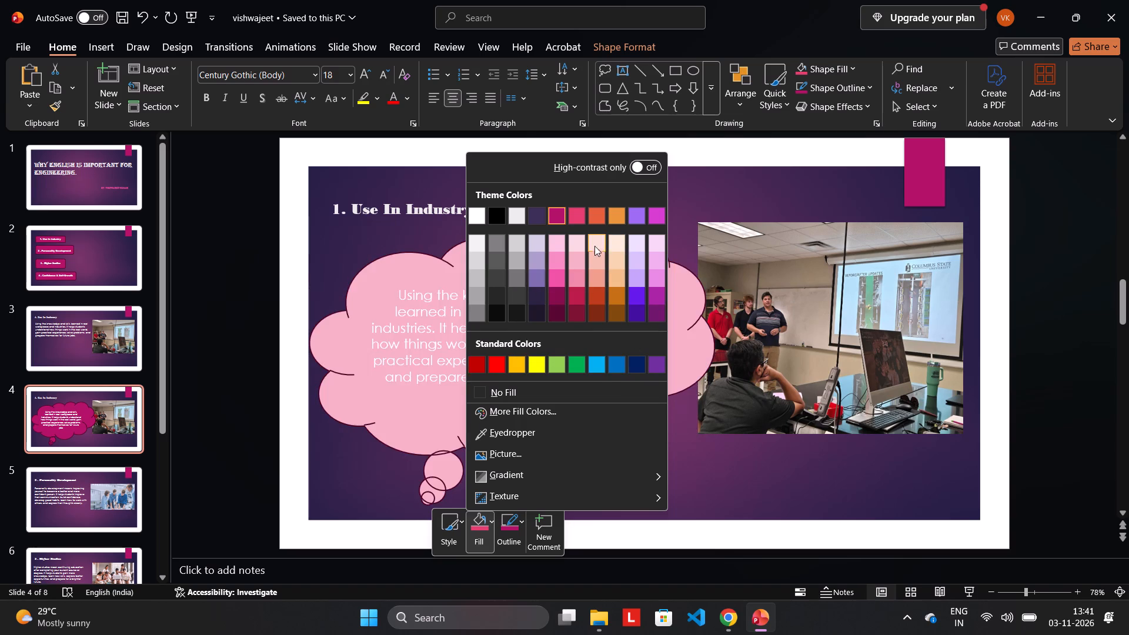
{"action": "left_click", "coordinate": [643, 260]}
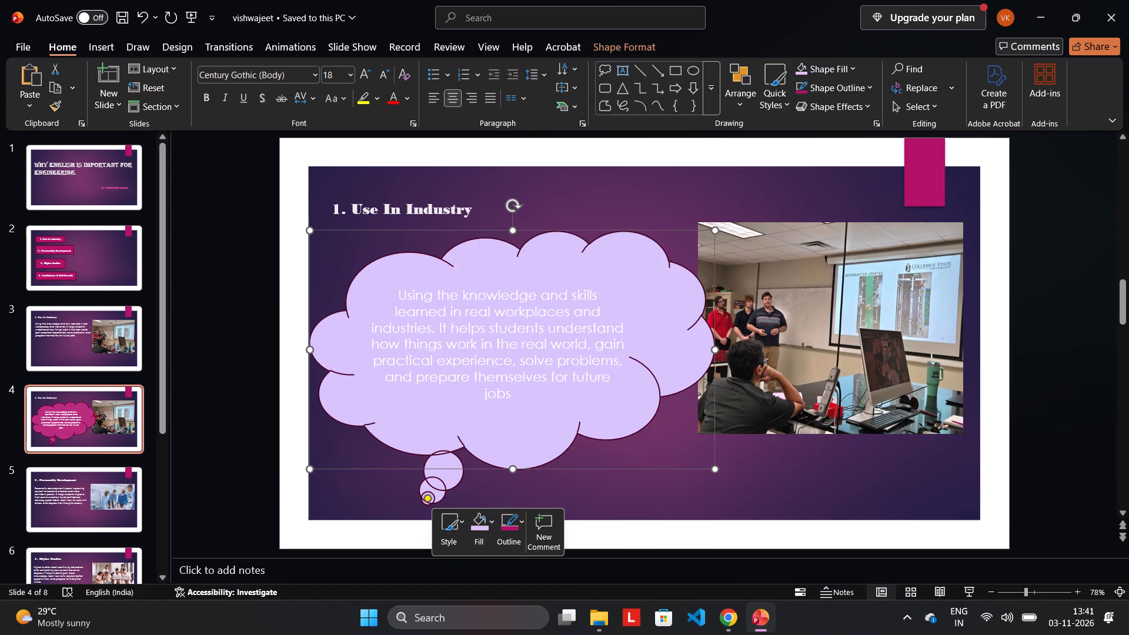
Shrink the cloud bubble from its top-right corner so it clears the classroom photo.
{"action": "left_click_drag", "start_coordinate": [713, 232], "coordinate": [670, 243]}
Set the font colour of the whole paragraph in the cloud bubble to black.
{"action": "left_click", "coordinate": [450, 350]}
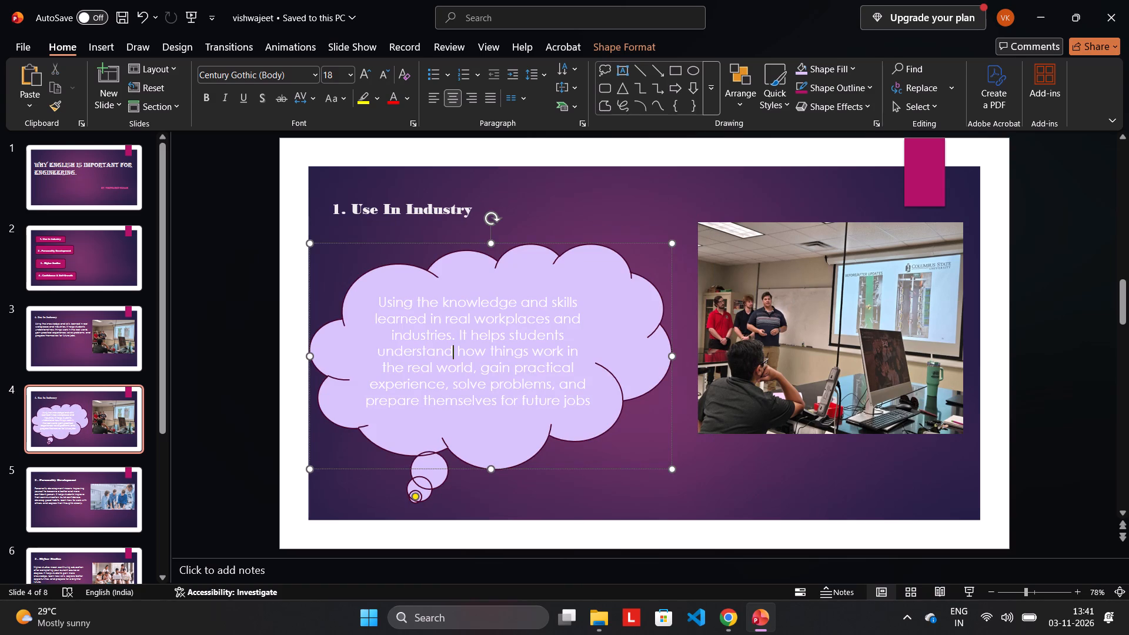
{"action": "left_click_drag", "start_coordinate": [376, 294], "coordinate": [449, 392]}
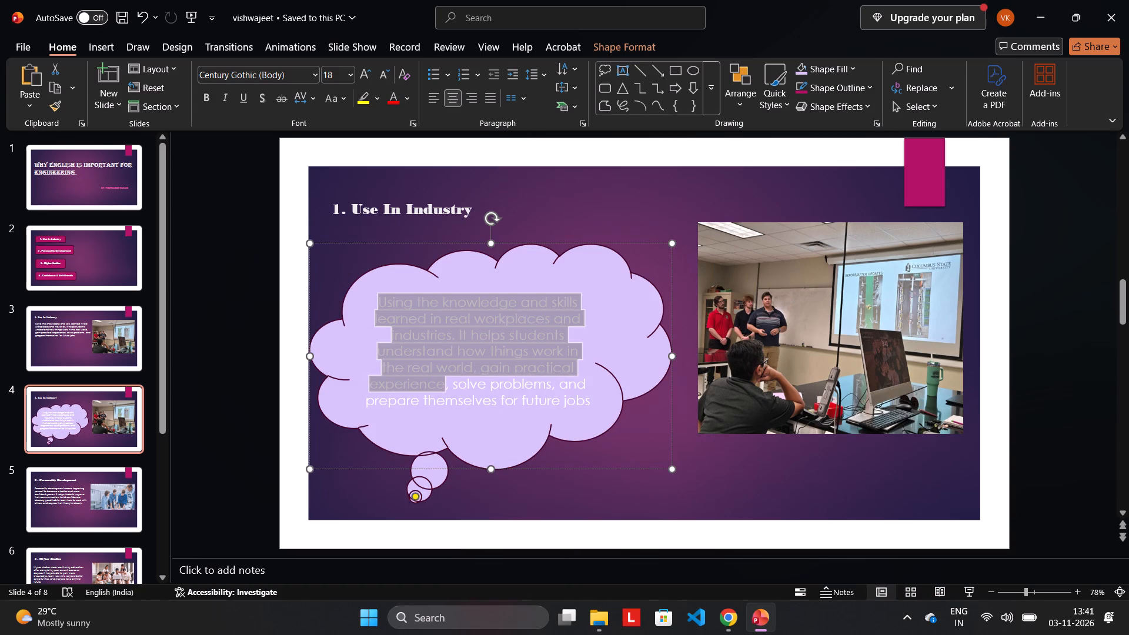
{"action": "left_click_drag", "start_coordinate": [449, 392], "coordinate": [579, 413]}
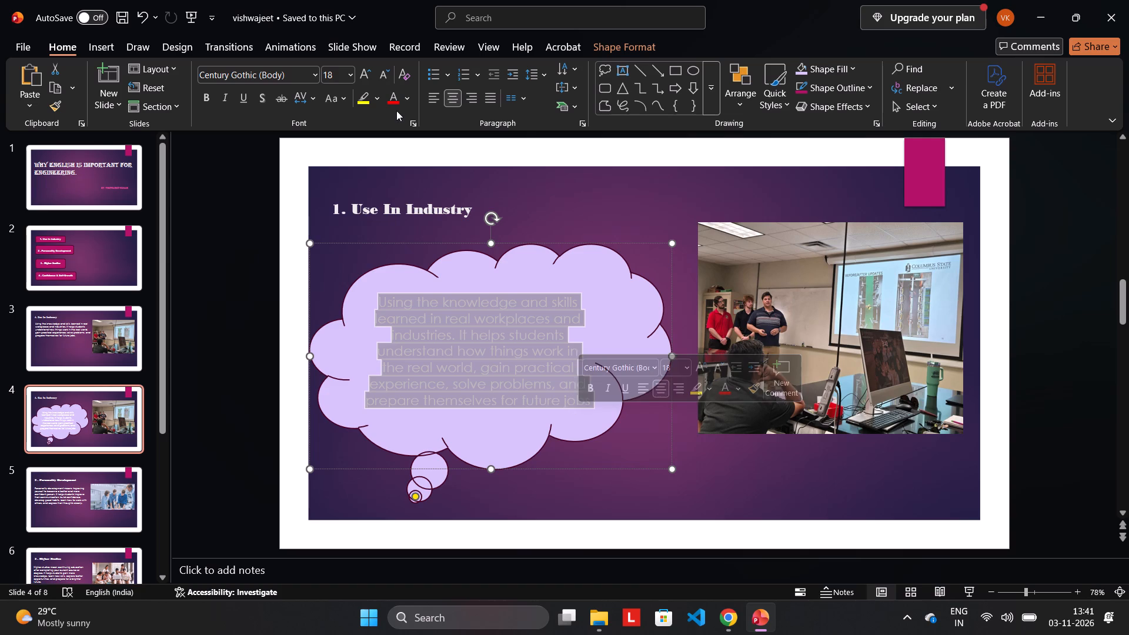
{"action": "left_click", "coordinate": [406, 95]}
{"action": "left_click", "coordinate": [413, 173]}
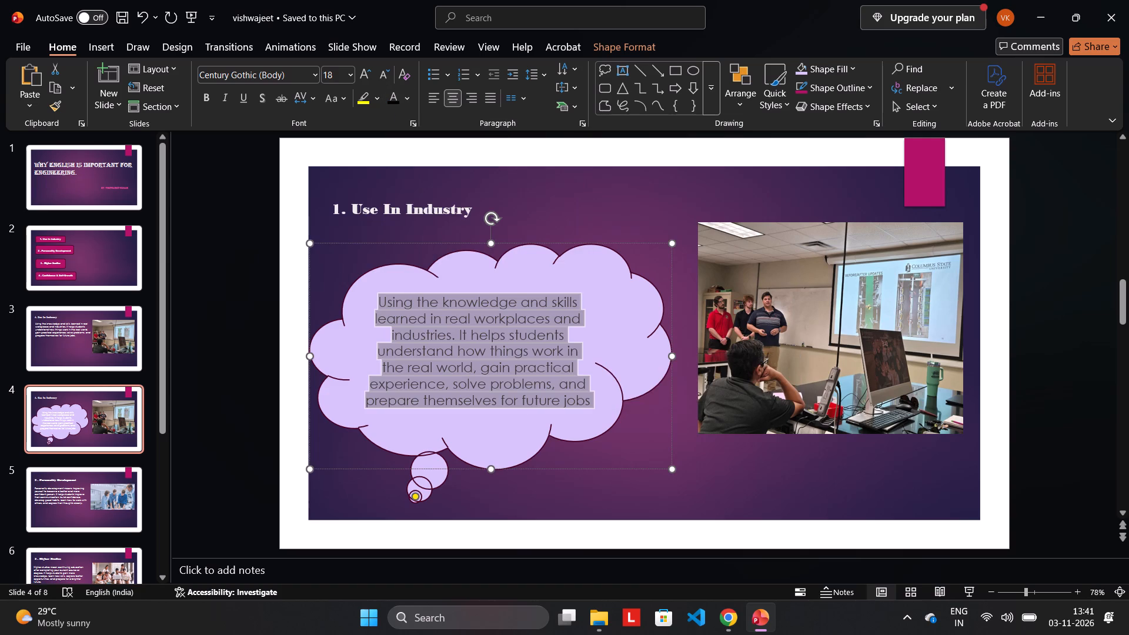
{"action": "left_click", "coordinate": [586, 272]}
{"action": "left_click", "coordinate": [766, 467]}
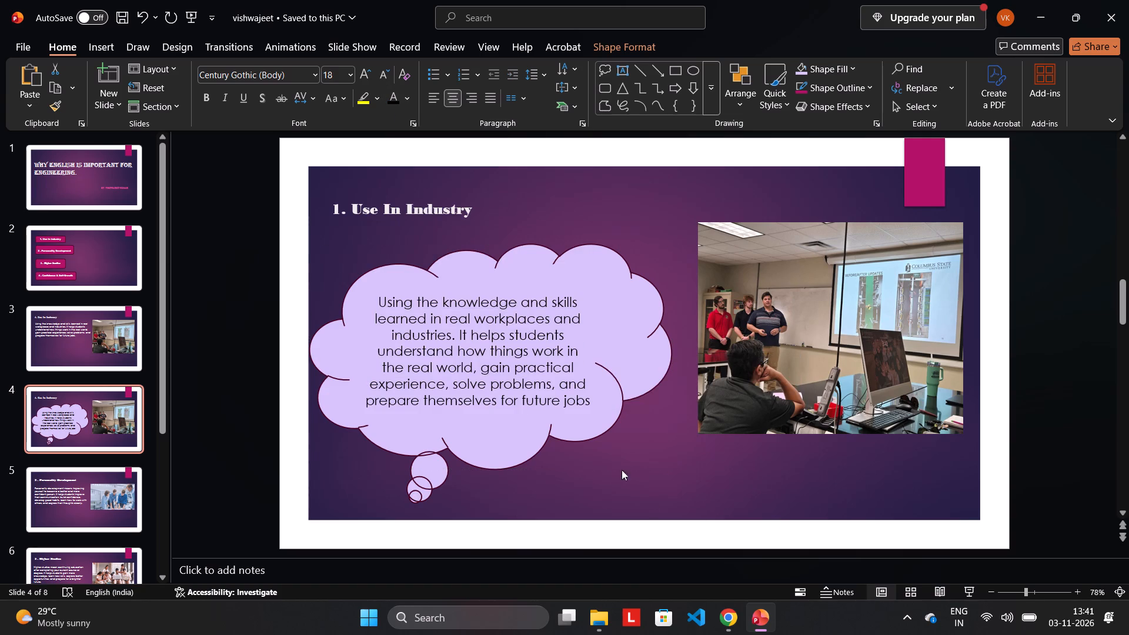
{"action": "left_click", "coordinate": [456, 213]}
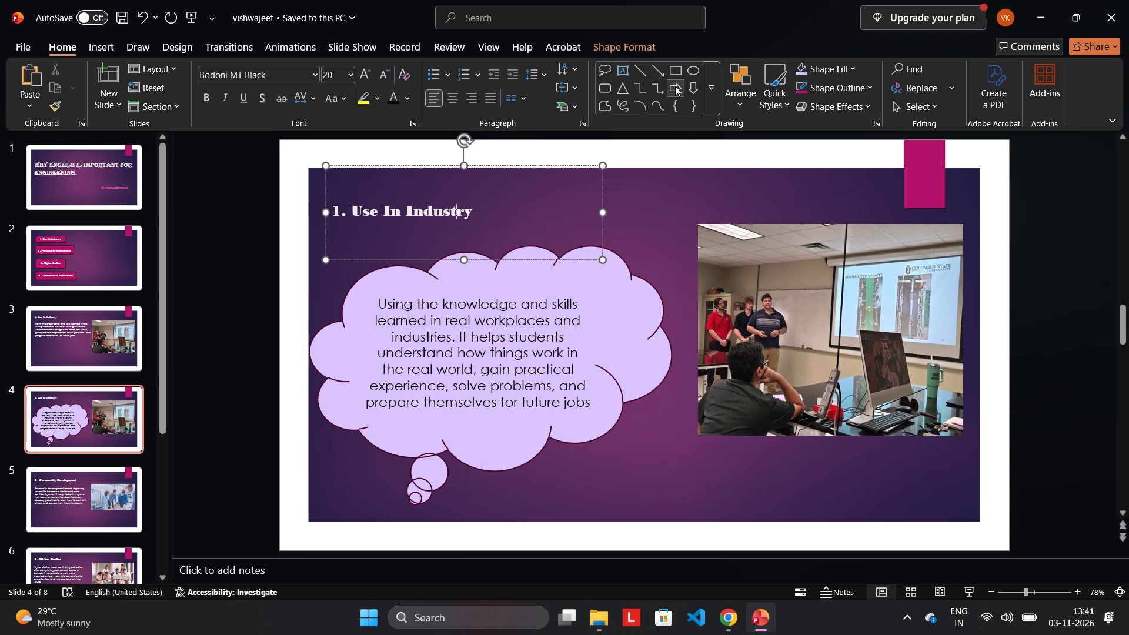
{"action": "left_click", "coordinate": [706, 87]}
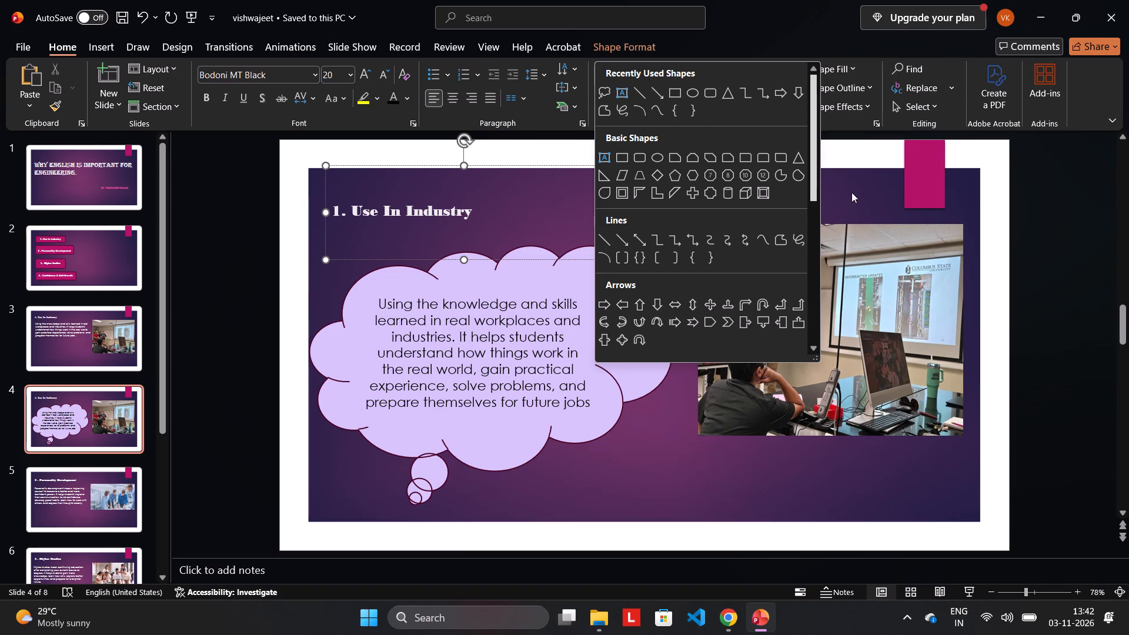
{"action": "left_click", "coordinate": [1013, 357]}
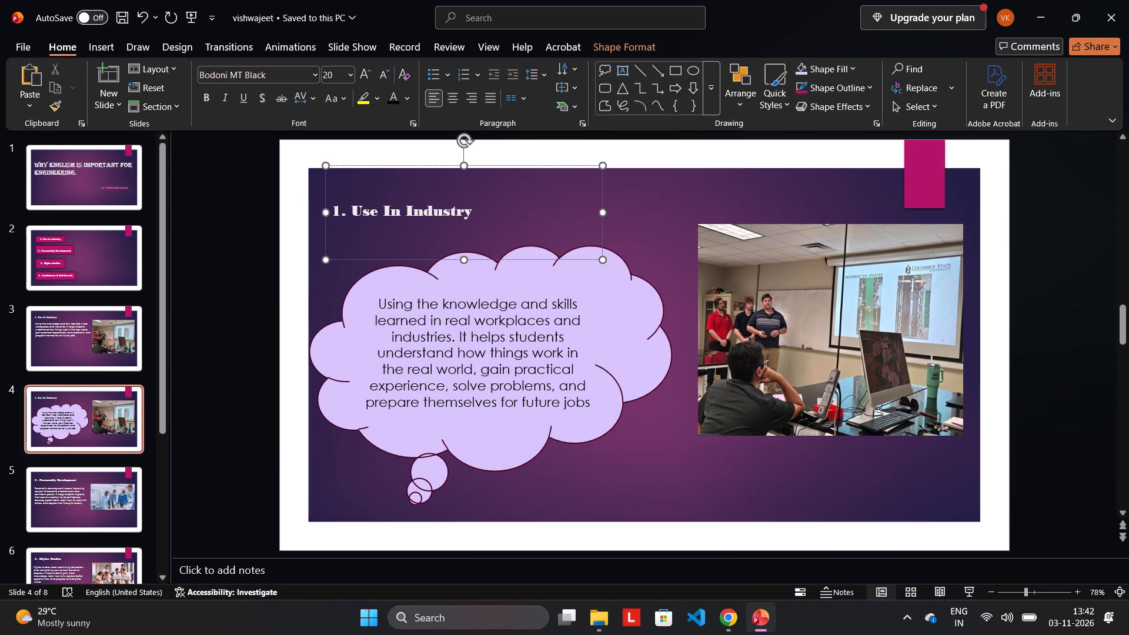
Undo all the cloud bubble edits on the duplicated "1. Use In Industry" slide, including the slide duplication itself.
{"action": "key", "text": "ctrl+z"}
{"action": "key", "text": "ctrl+z"}
{"action": "key", "text": "ctrl+z"}
{"action": "key", "text": "ctrl+z"}
{"action": "key", "text": "ctrl+z"}
{"action": "key", "text": "ctrl+z"}
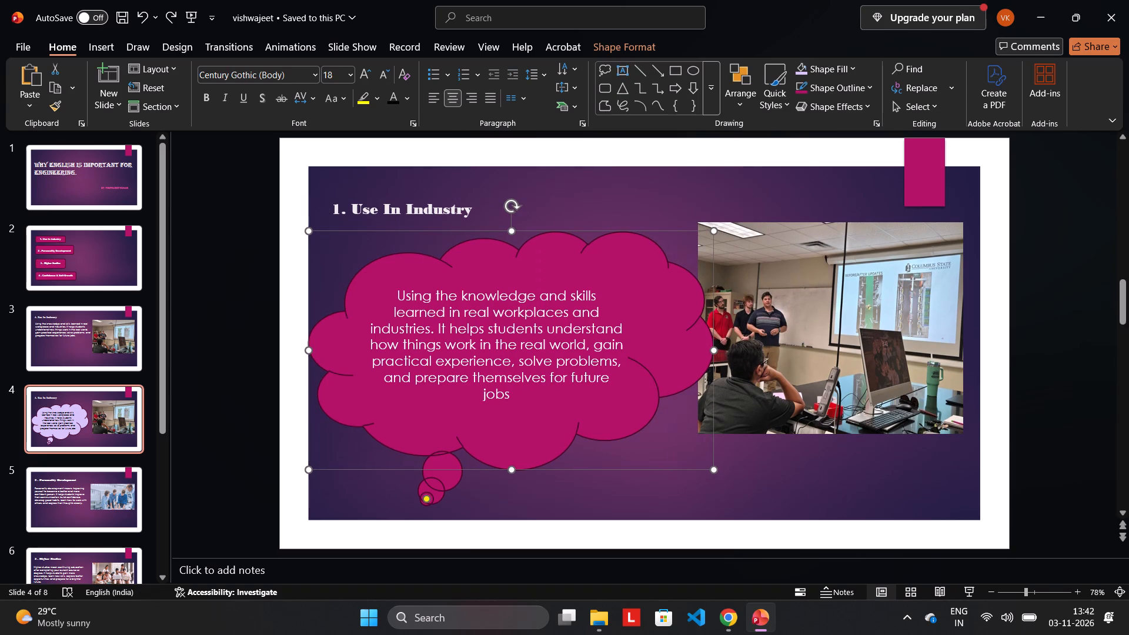
{"action": "key", "text": "ctrl+z"}
{"action": "key", "text": "ctrl+z"}
{"action": "key", "text": "ctrl+z"}
{"action": "key", "text": "ctrl+z"}
{"action": "key", "text": "ctrl+z"}
{"action": "key", "text": "ctrl+z"}
{"action": "key", "text": "ctrl+z"}
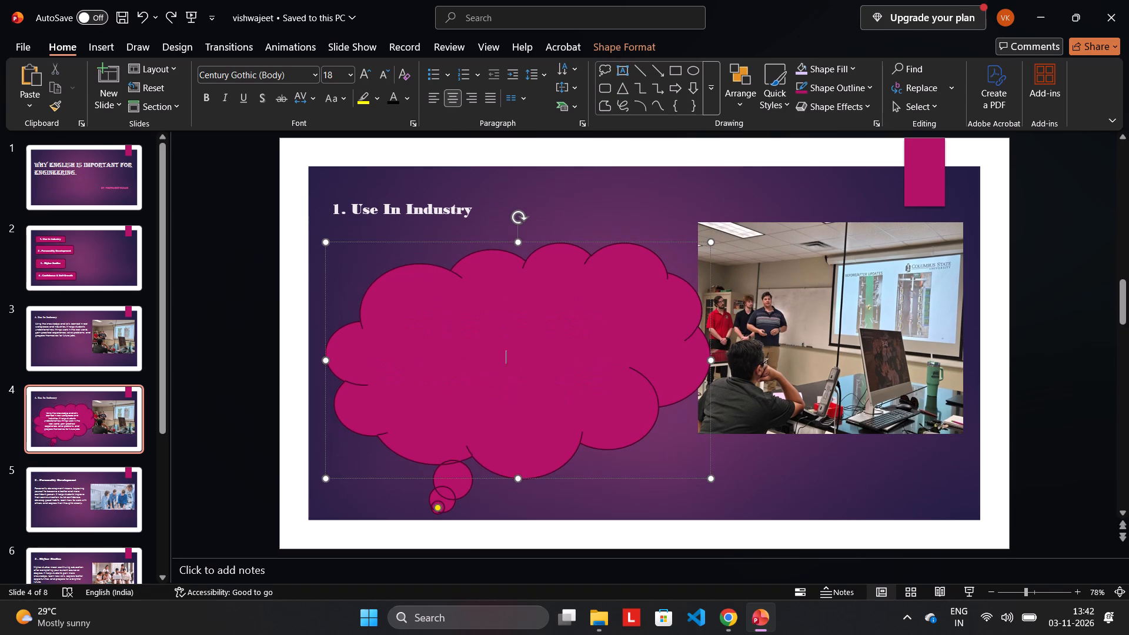
{"action": "key", "text": "ctrl+z"}
{"action": "key", "text": "ctrl+z"}
{"action": "key", "text": "ctrl+z"}
{"action": "key", "text": "ctrl+z"}
{"action": "key", "text": "ctrl+z"}
{"action": "key", "text": "ctrl+z"}
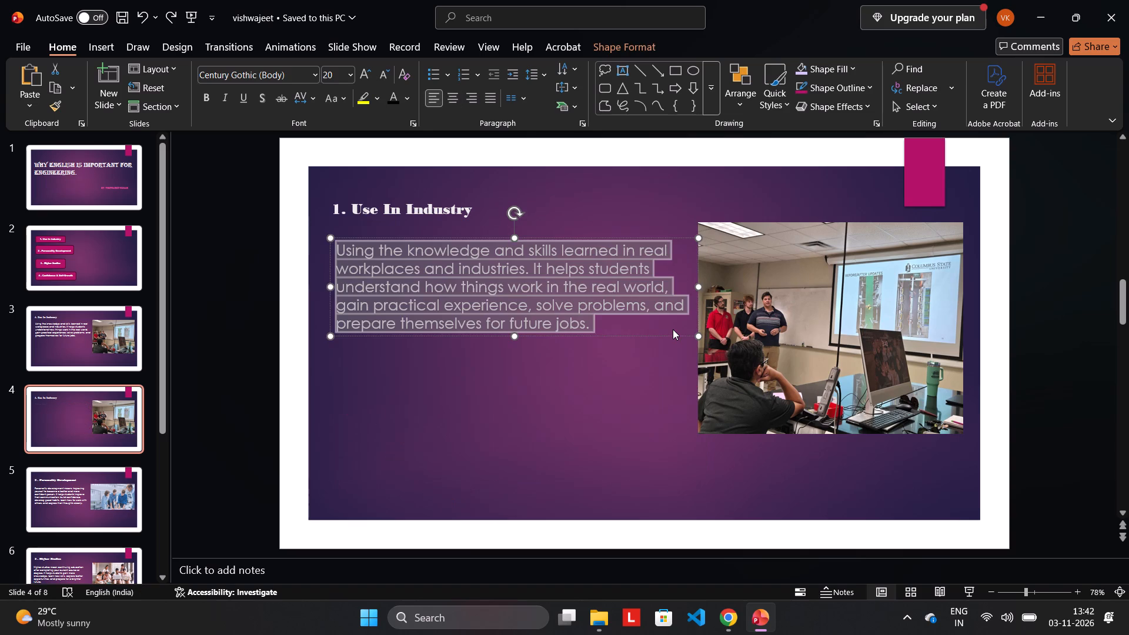
{"action": "key", "text": "ctrl+z"}
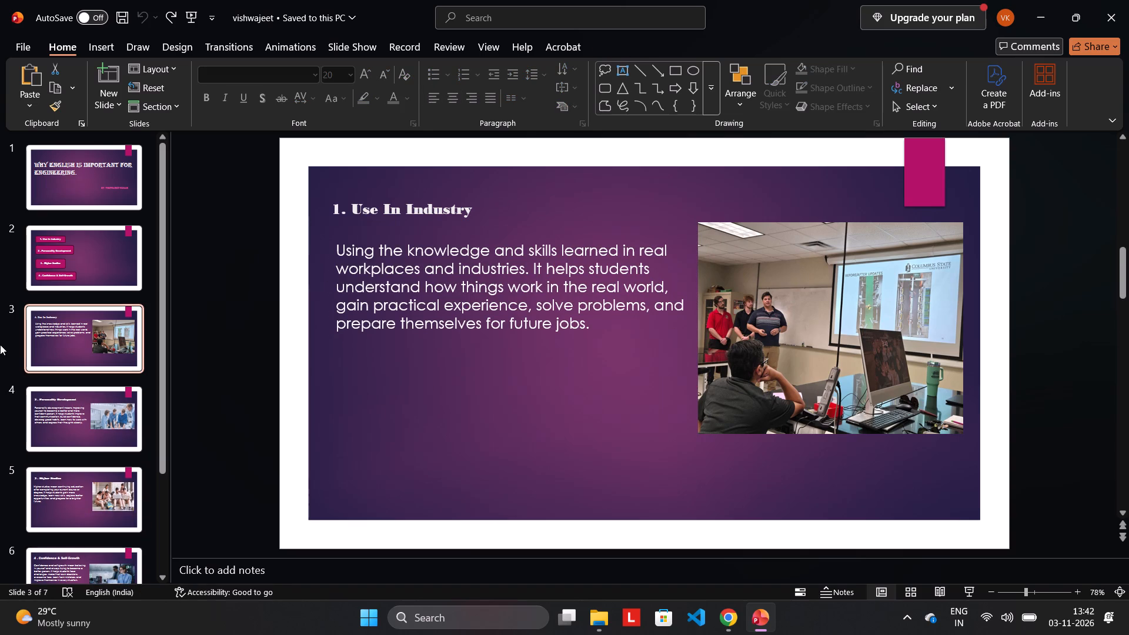
Remove the stray "Using the knowledge and skills" paragraph, including its final period, from the "THANK YOU" slide.
{"action": "scroll", "coordinate": [76, 320], "scroll_direction": "down", "scroll_amount": 4}
{"action": "scroll", "coordinate": [70, 309], "scroll_direction": "up", "scroll_amount": 1}
{"action": "scroll", "coordinate": [70, 309], "scroll_direction": "down", "scroll_amount": 8}
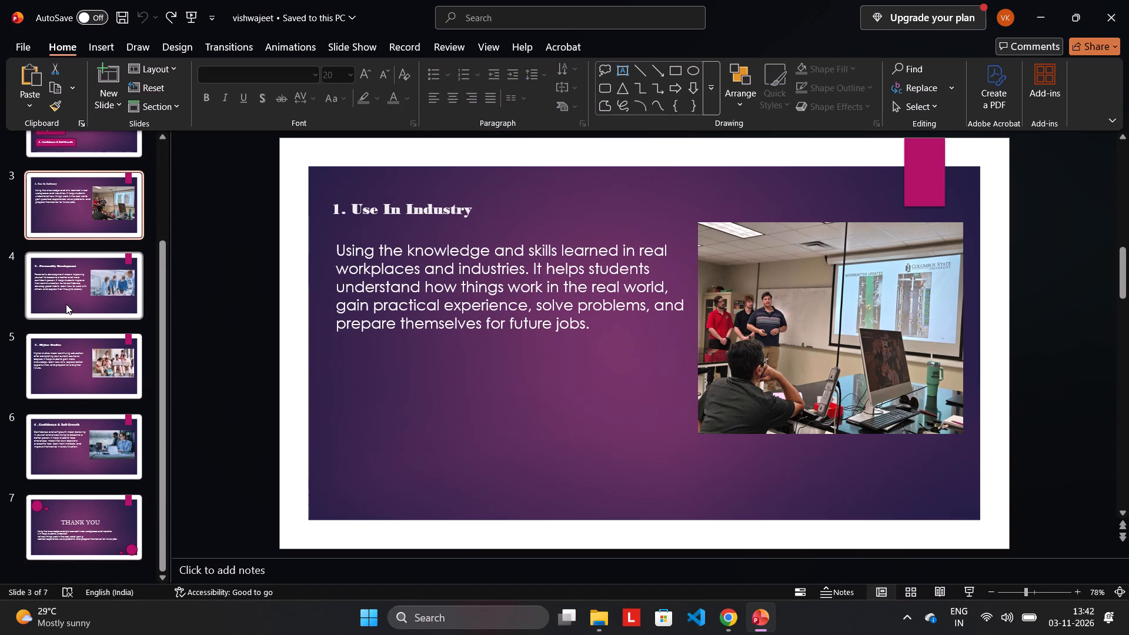
{"action": "left_click", "coordinate": [24, 541]}
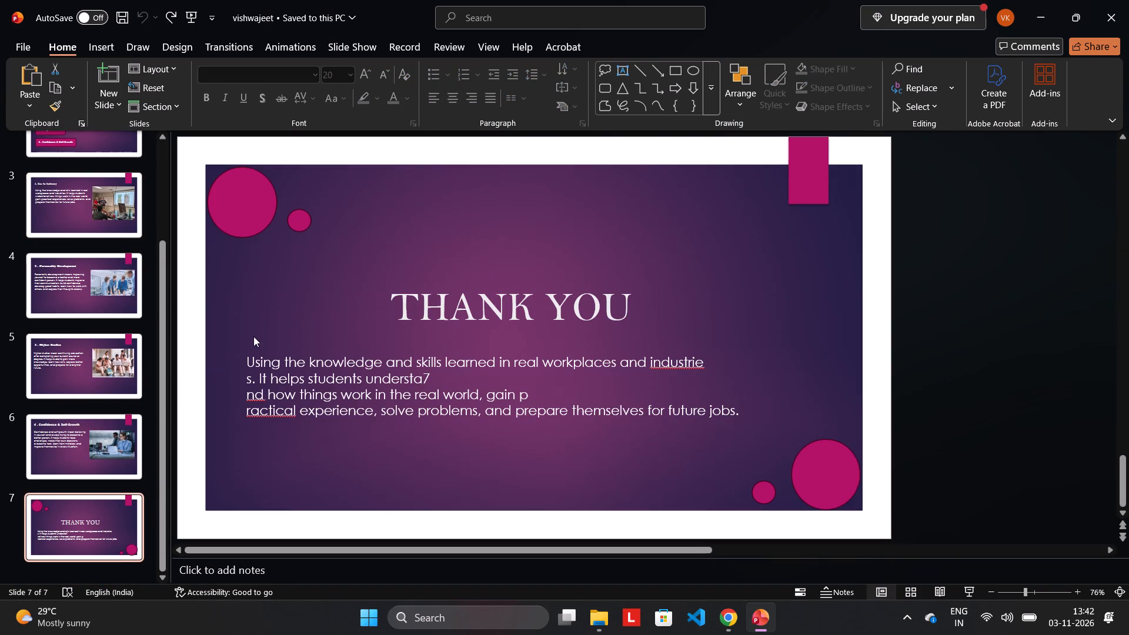
{"action": "left_click_drag", "start_coordinate": [232, 339], "coordinate": [811, 470]}
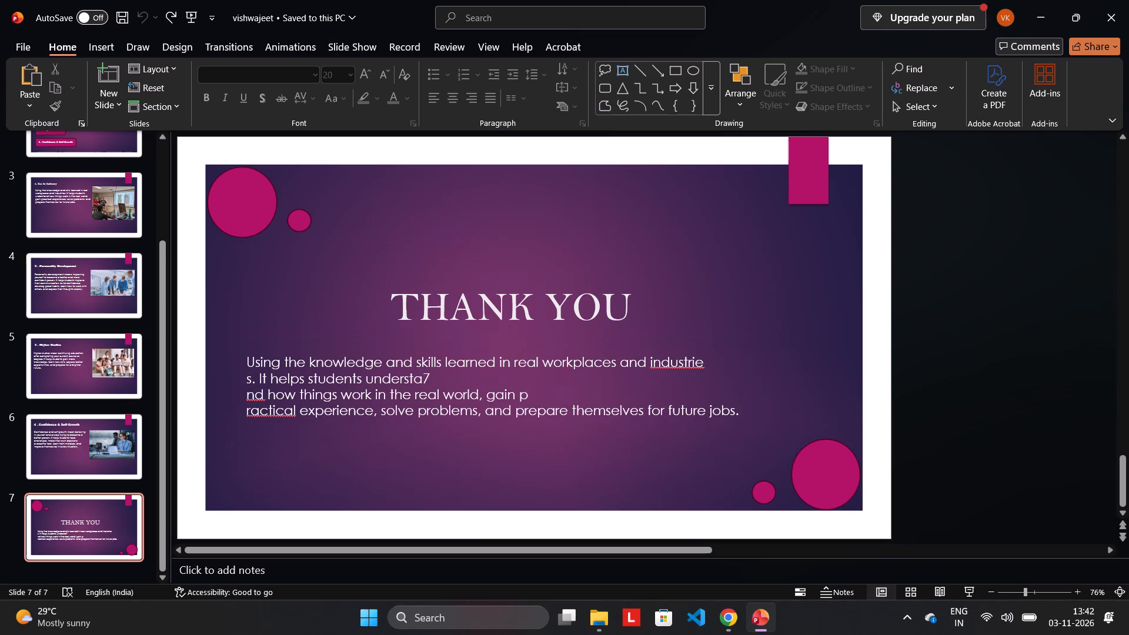
{"action": "left_click", "coordinate": [776, 425]}
{"action": "left_click_drag", "start_coordinate": [733, 409], "coordinate": [264, 360]}
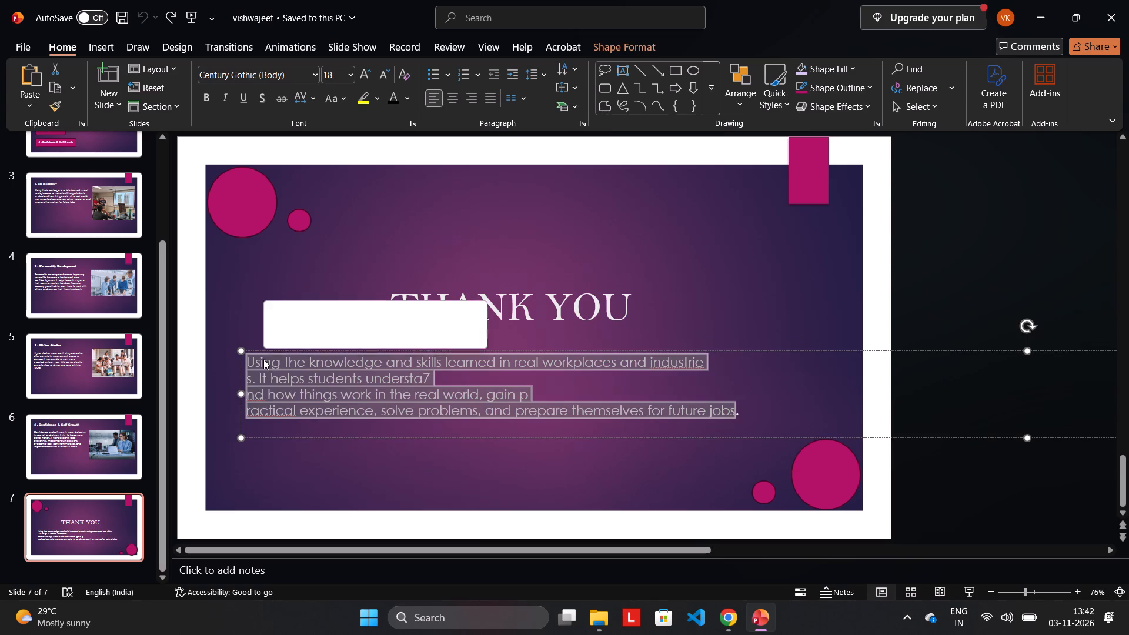
{"action": "key", "text": "ctrl+x"}
{"action": "left_click", "coordinate": [292, 289]}
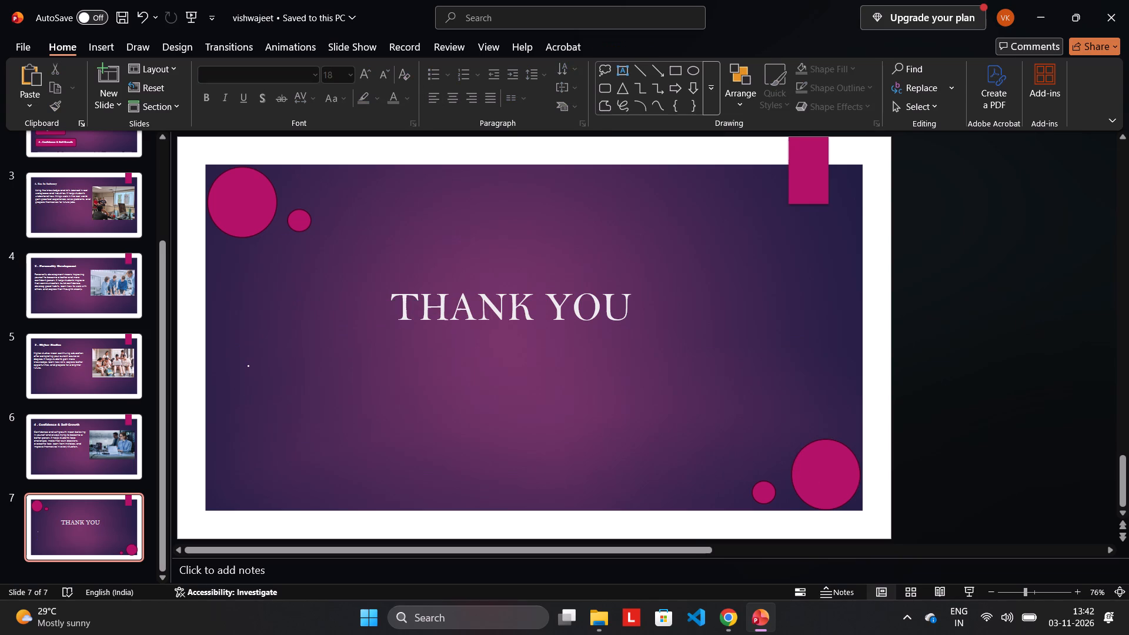
{"action": "left_click", "coordinate": [478, 288]}
{"action": "double_click", "coordinate": [262, 361]}
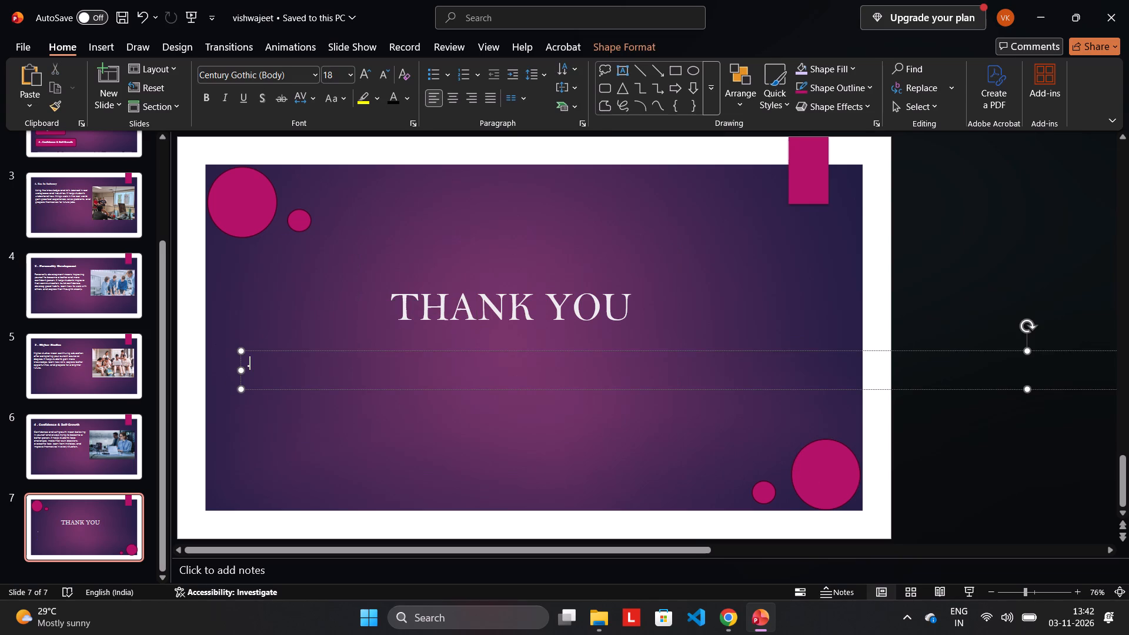
{"action": "key", "text": "BackSpace"}
{"action": "left_click", "coordinate": [268, 270]}
Move the "THANK YOU" title box slightly down on the closing slide.
{"action": "left_click", "coordinate": [445, 312]}
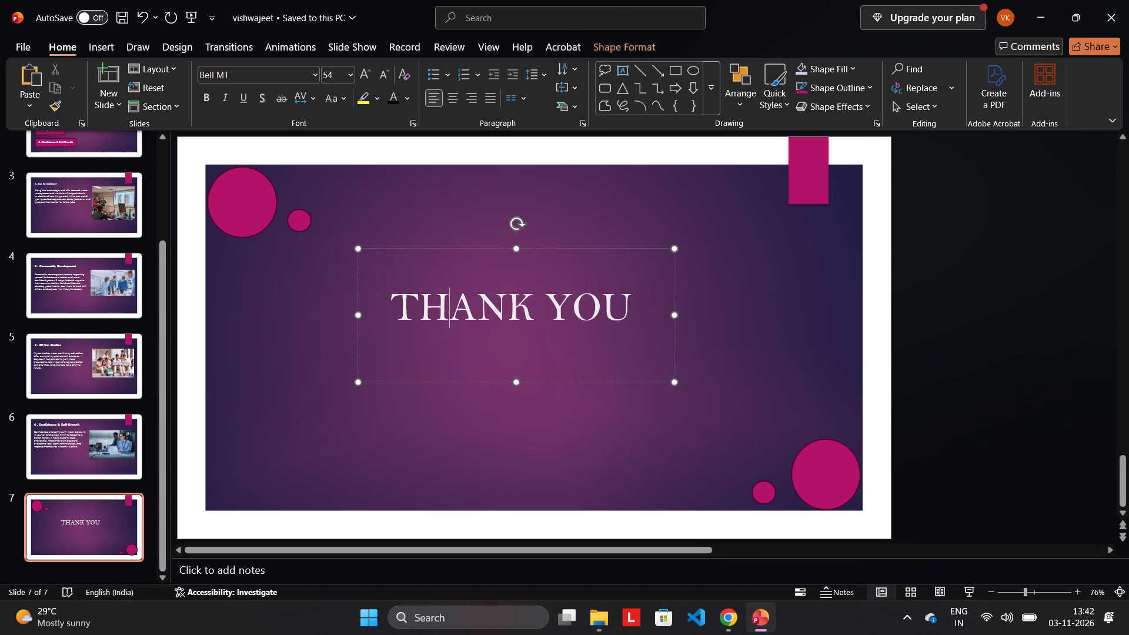
{"action": "left_click_drag", "start_coordinate": [466, 247], "coordinate": [466, 258]}
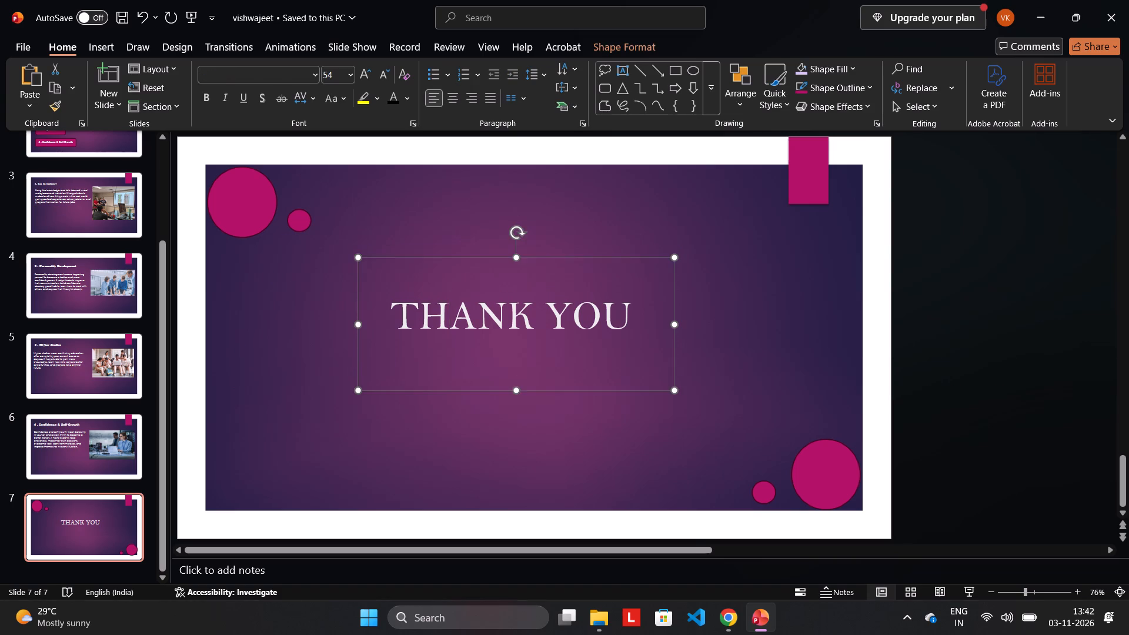
{"action": "left_click", "coordinate": [309, 355]}
Look through the content slides, the title slide and the topic list slide to review their current layout.
{"action": "left_click", "coordinate": [75, 450]}
{"action": "left_click", "coordinate": [94, 357]}
{"action": "left_click", "coordinate": [102, 332]}
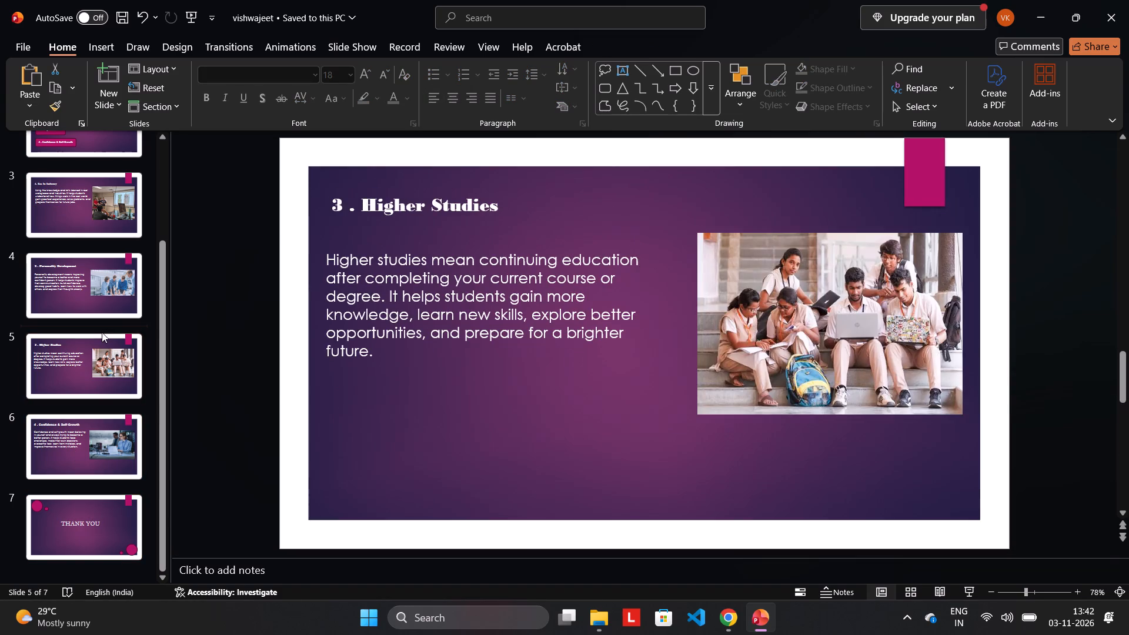
{"action": "left_click", "coordinate": [95, 259]}
{"action": "left_click", "coordinate": [95, 223]}
{"action": "scroll", "coordinate": [98, 199], "scroll_direction": "up", "scroll_amount": 1}
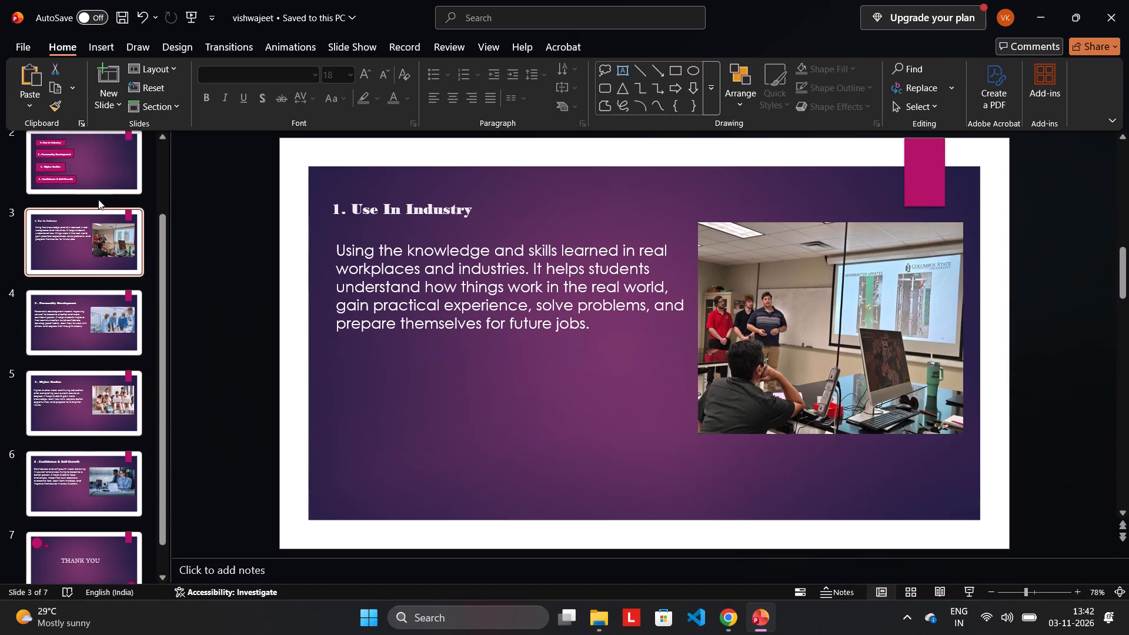
{"action": "scroll", "coordinate": [100, 202], "scroll_direction": "up", "scroll_amount": 2}
{"action": "left_click", "coordinate": [99, 206]}
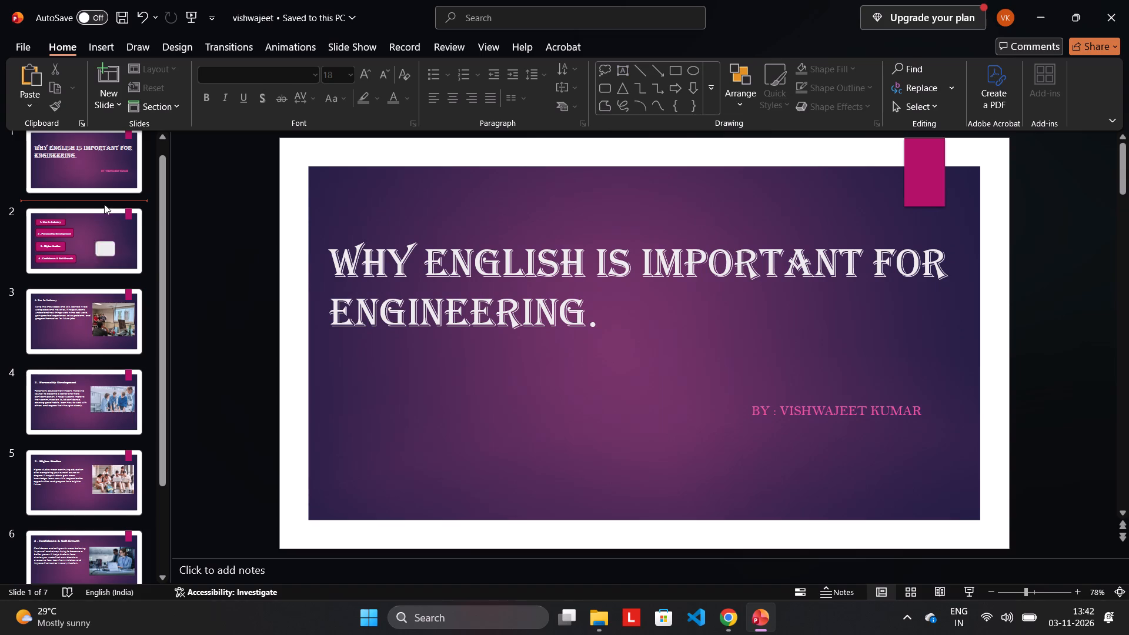
{"action": "left_click", "coordinate": [97, 157]}
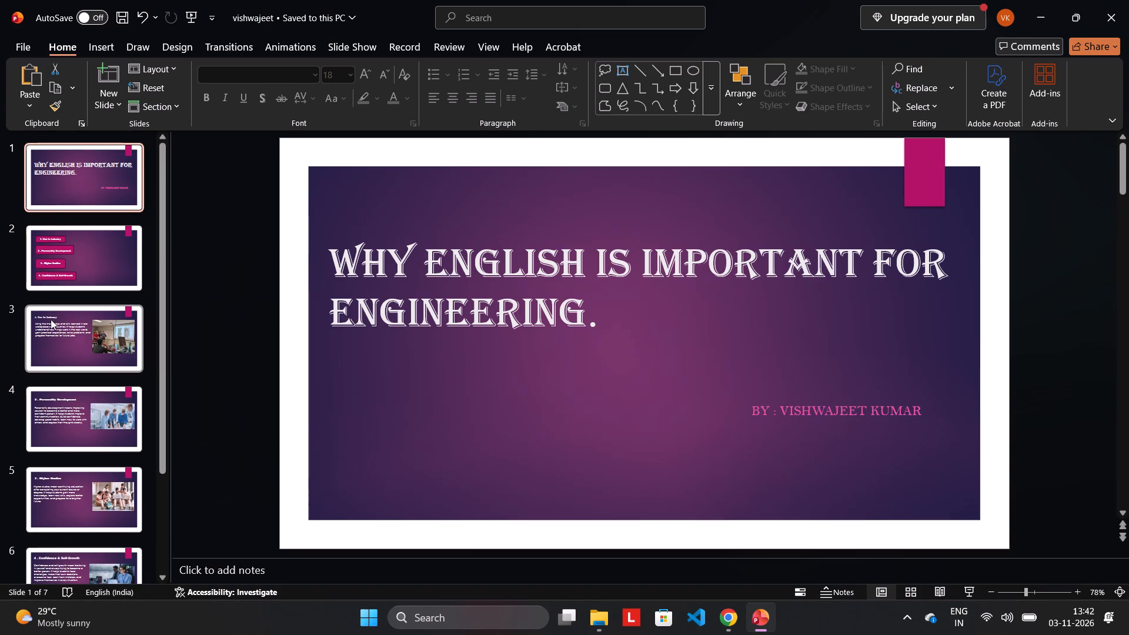
{"action": "left_click", "coordinate": [57, 326]}
{"action": "left_click", "coordinate": [103, 417]}
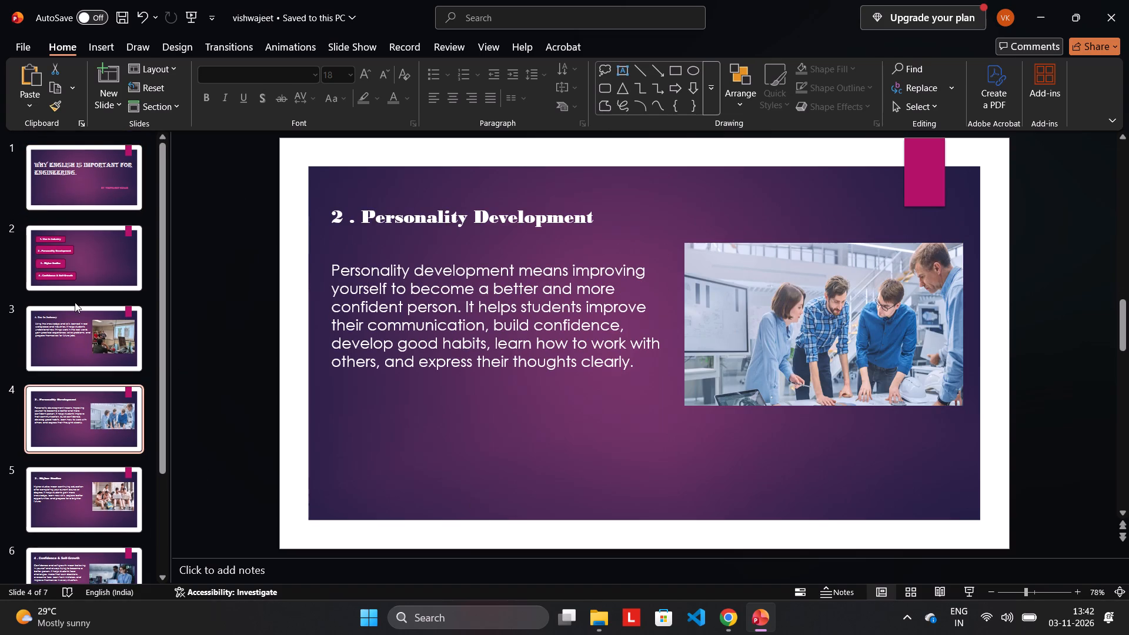
{"action": "left_click", "coordinate": [75, 302]}
{"action": "left_click", "coordinate": [85, 245]}
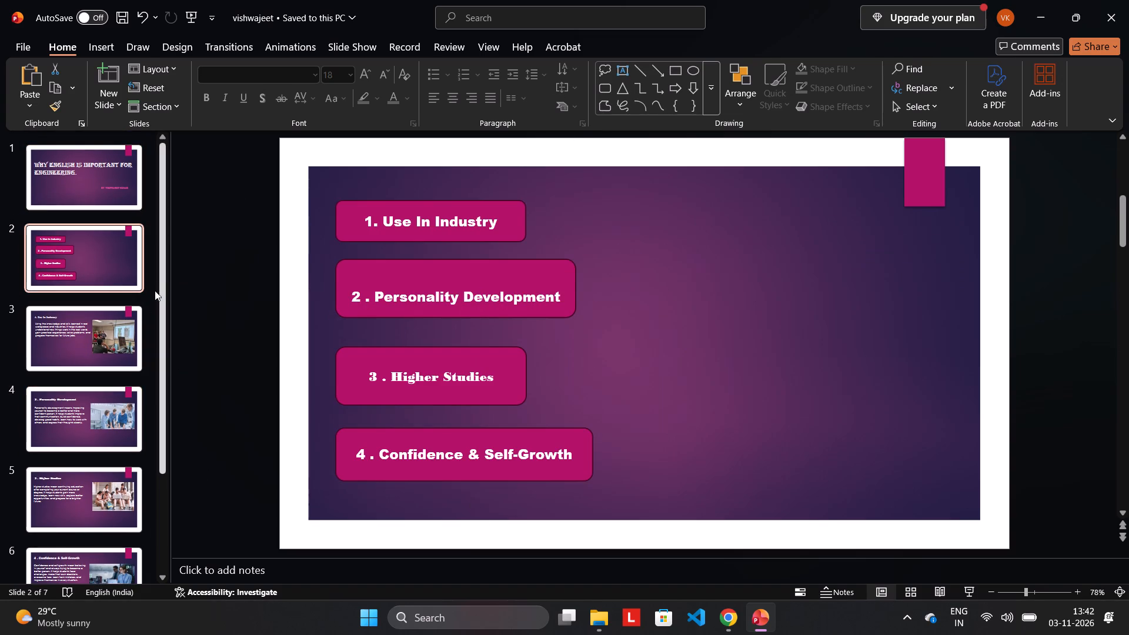
Draw a rounded rectangle about 10.13 cm wide and 2.16 cm high below the paragraph on the "1. Use In Industry" slide.
{"action": "left_click", "coordinate": [75, 323]}
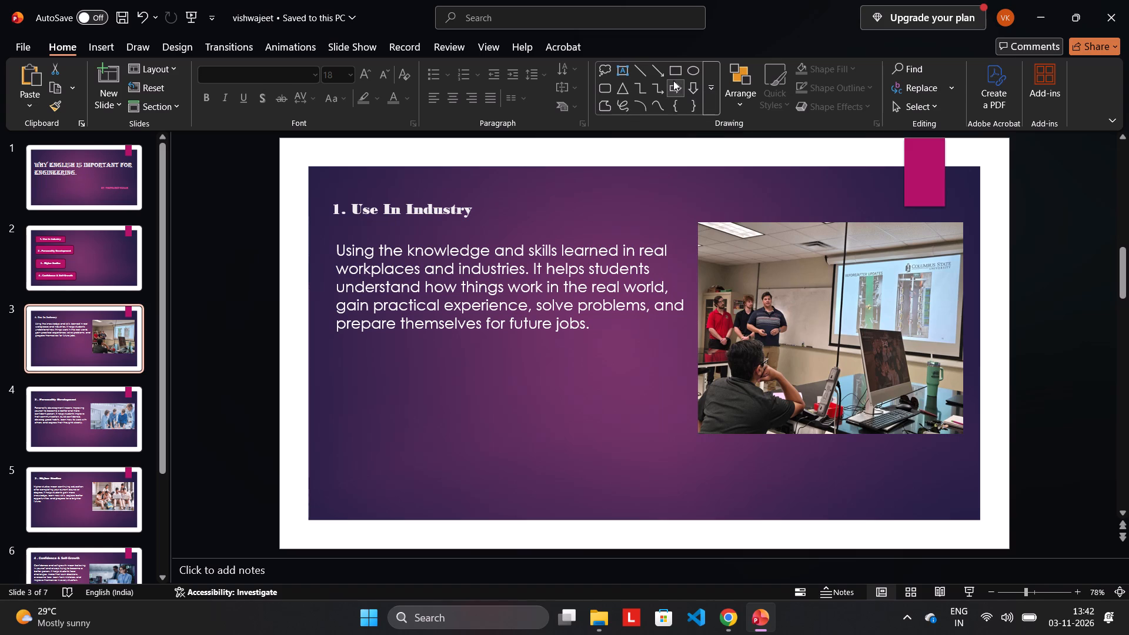
{"action": "left_click", "coordinate": [671, 71]}
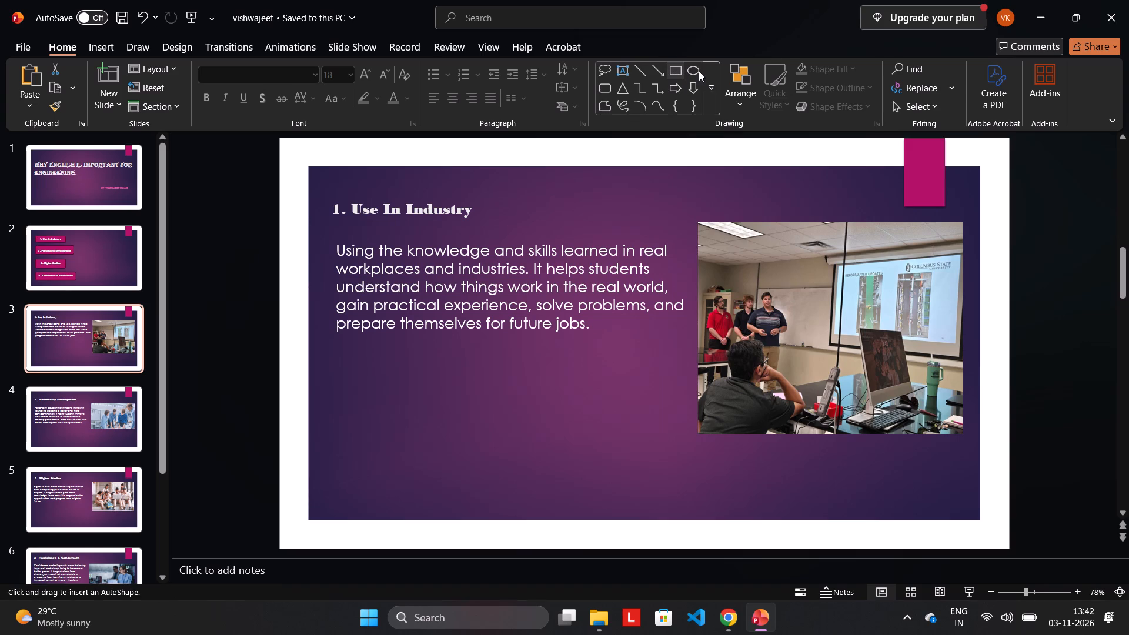
{"action": "left_click", "coordinate": [720, 93]}
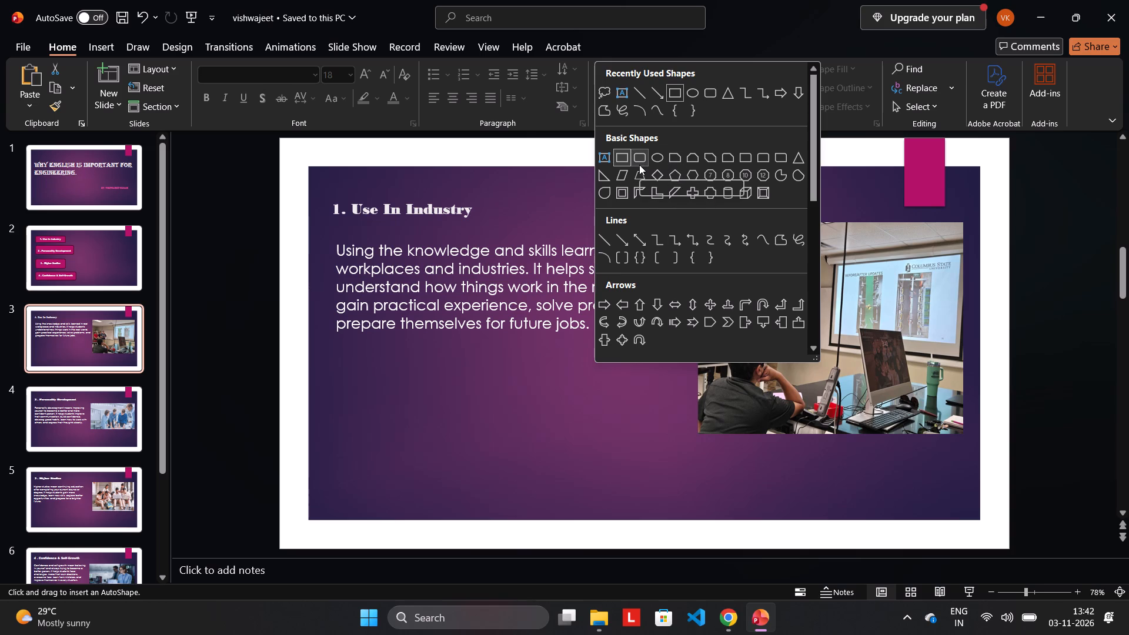
{"action": "left_click", "coordinate": [706, 86]}
{"action": "left_click_drag", "start_coordinate": [356, 395], "coordinate": [539, 439]}
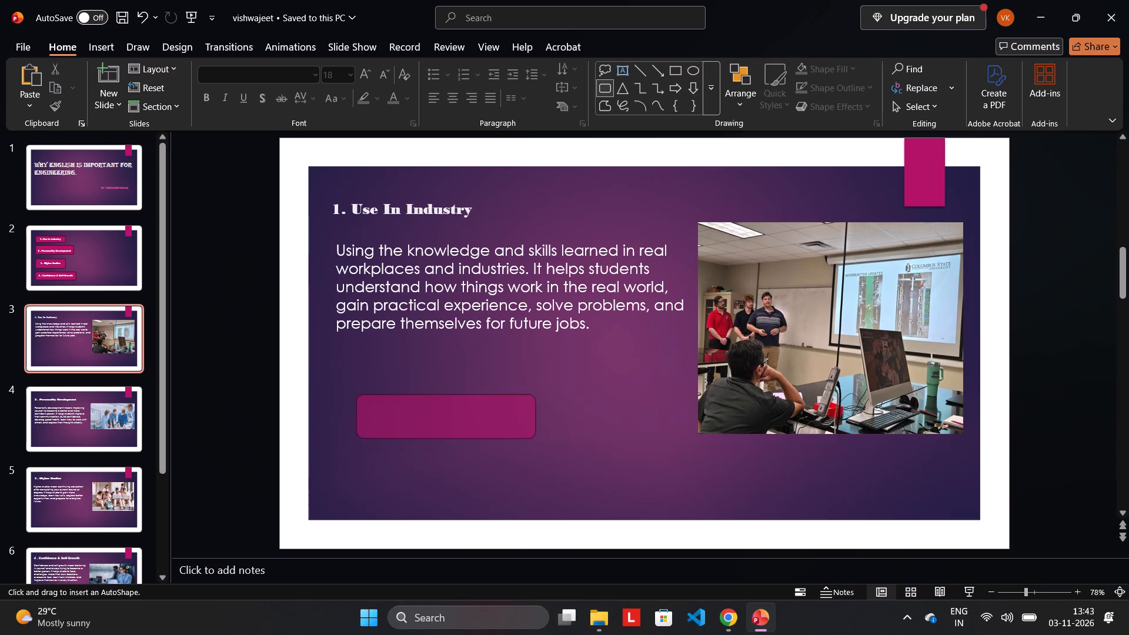
{"action": "left_click_drag", "start_coordinate": [539, 439], "coordinate": [584, 441]}
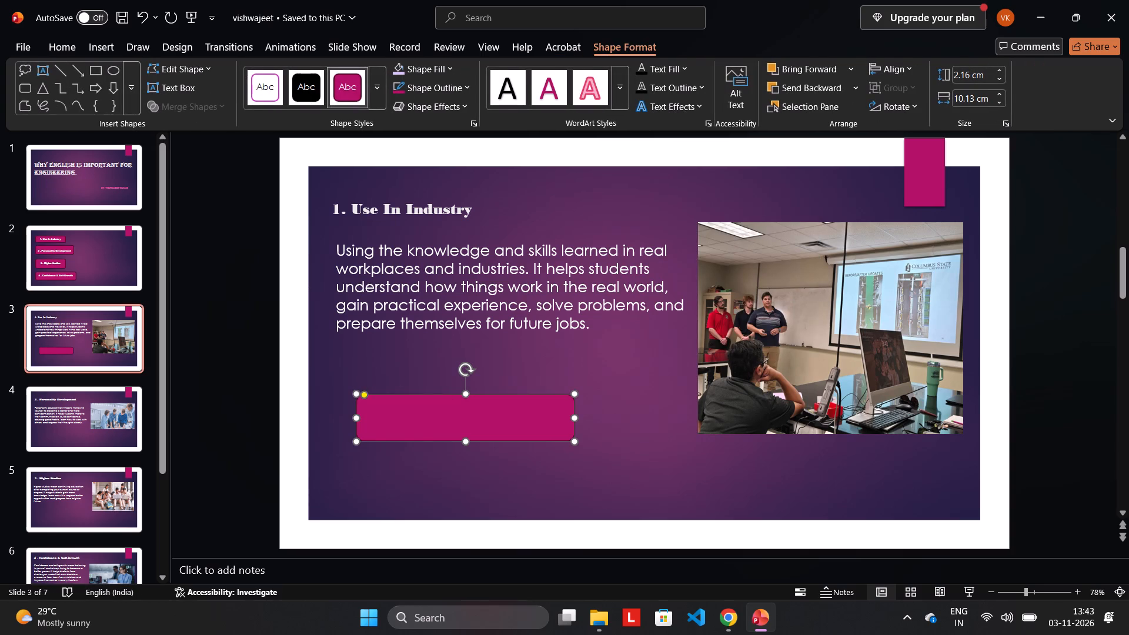
Round the new rectangle's corners fully so its ends form a pill shape.
{"action": "left_click_drag", "start_coordinate": [365, 395], "coordinate": [366, 395]}
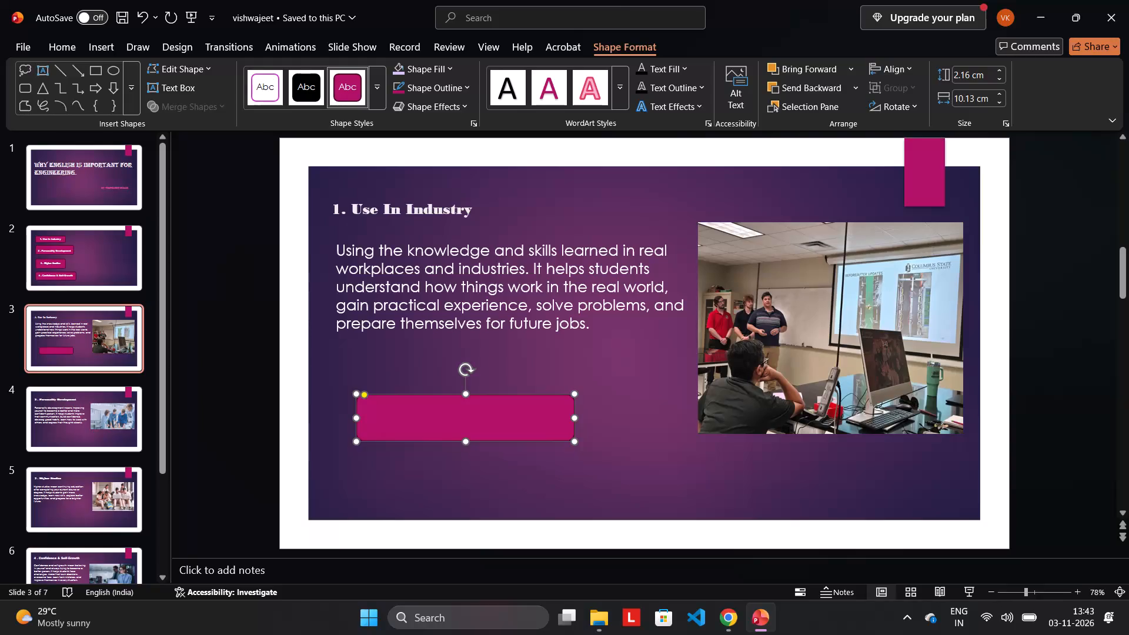
{"action": "left_click_drag", "start_coordinate": [366, 395], "coordinate": [391, 408]}
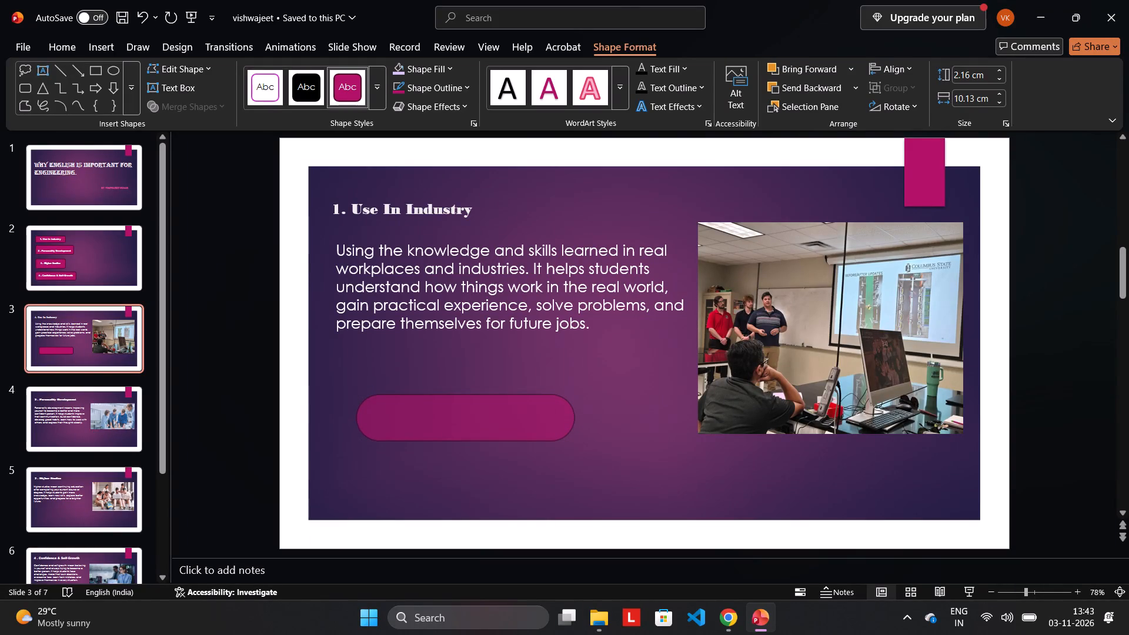
{"action": "left_click_drag", "start_coordinate": [391, 408], "coordinate": [392, 408]}
{"action": "left_click", "coordinate": [720, 443]}
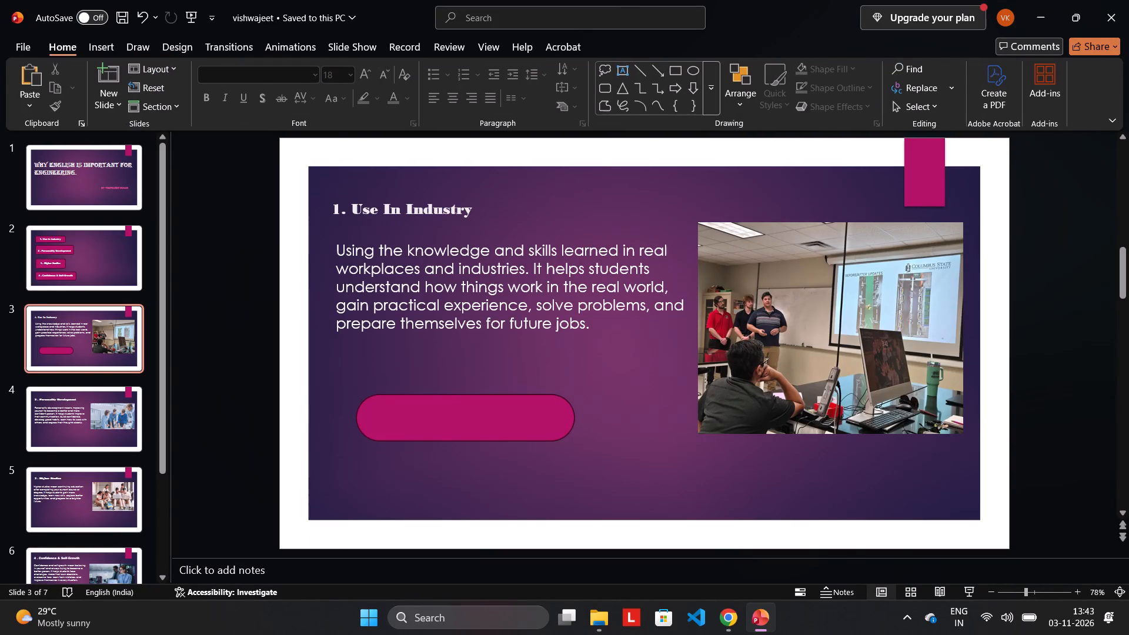
Copy the "1. Use In Industry" heading text into the pill shape.
{"action": "left_click_drag", "start_coordinate": [335, 205], "coordinate": [476, 231]}
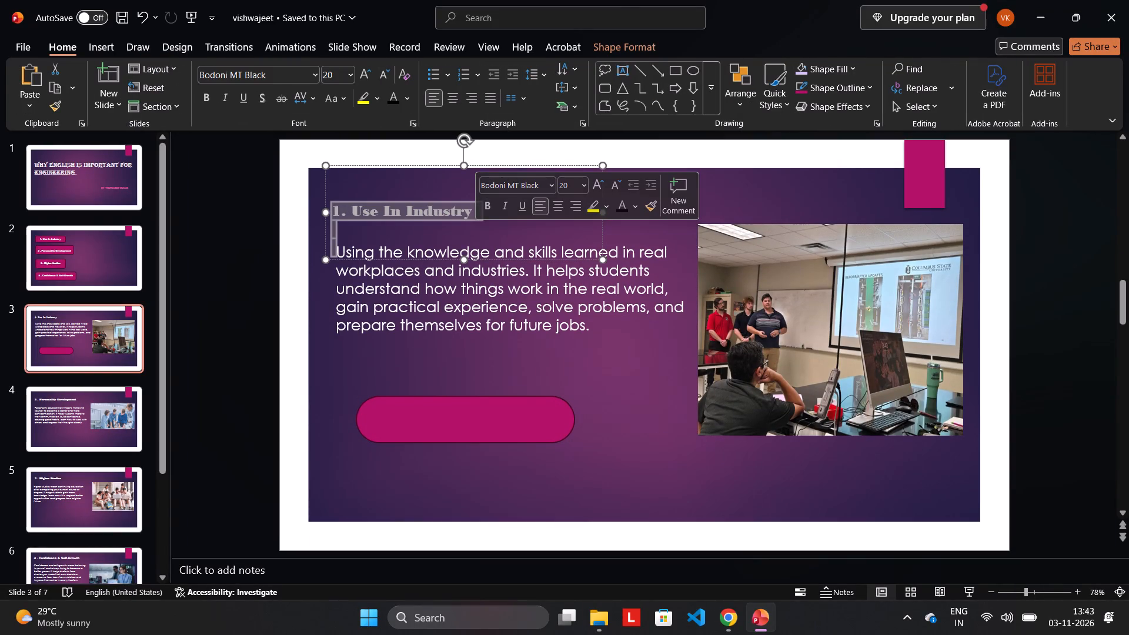
{"action": "key", "text": "ctrl+c"}
{"action": "left_click", "coordinate": [435, 425]}
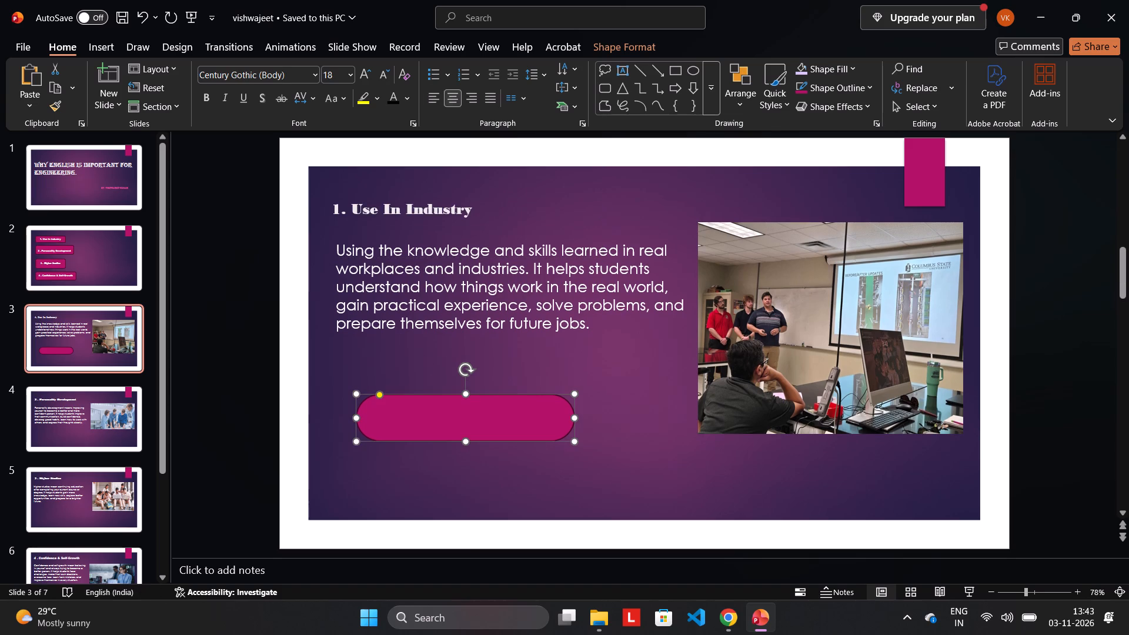
{"action": "double_click", "coordinate": [436, 417]}
{"action": "key", "text": "ctrl+v"}
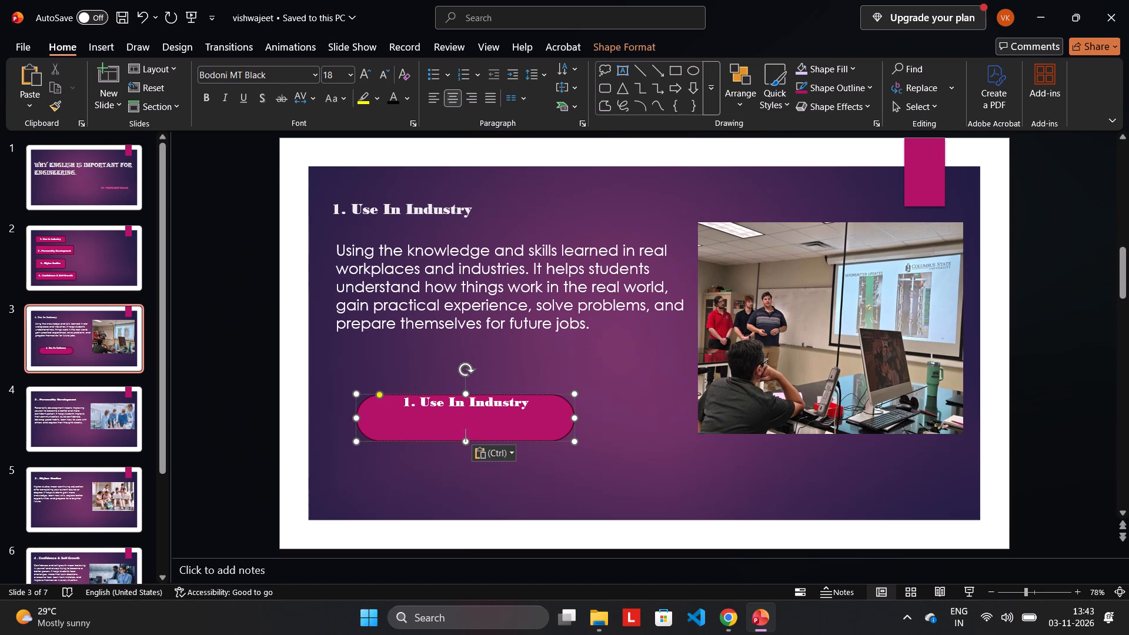
Centre the "1. Use In Industry" text vertically in the pill shape by adding line breaks before it.
{"action": "left_click_drag", "start_coordinate": [377, 393], "coordinate": [377, 388]}
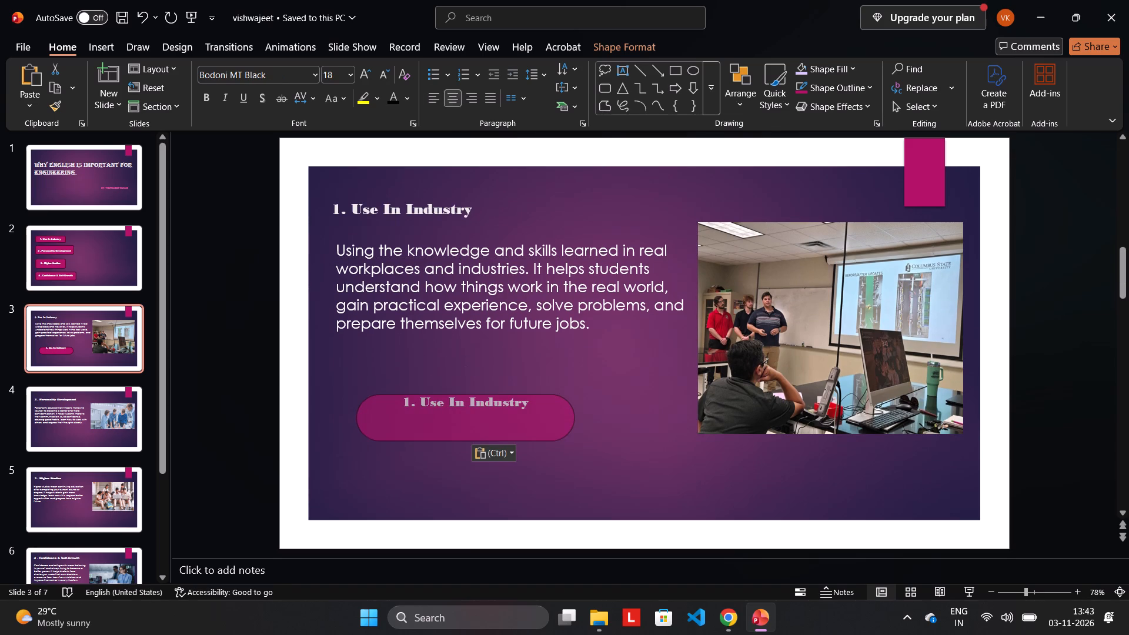
{"action": "left_click_drag", "start_coordinate": [377, 388], "coordinate": [377, 387]}
{"action": "left_click", "coordinate": [378, 395]}
{"action": "left_click_drag", "start_coordinate": [378, 395], "coordinate": [379, 387]}
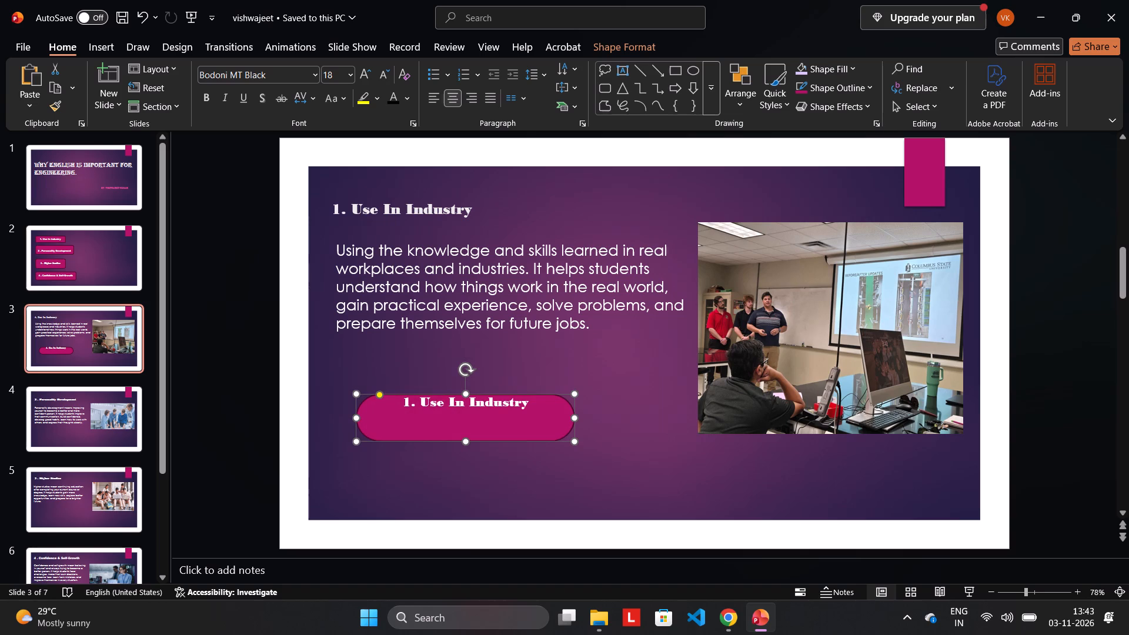
{"action": "left_click_drag", "start_coordinate": [378, 395], "coordinate": [392, 423]}
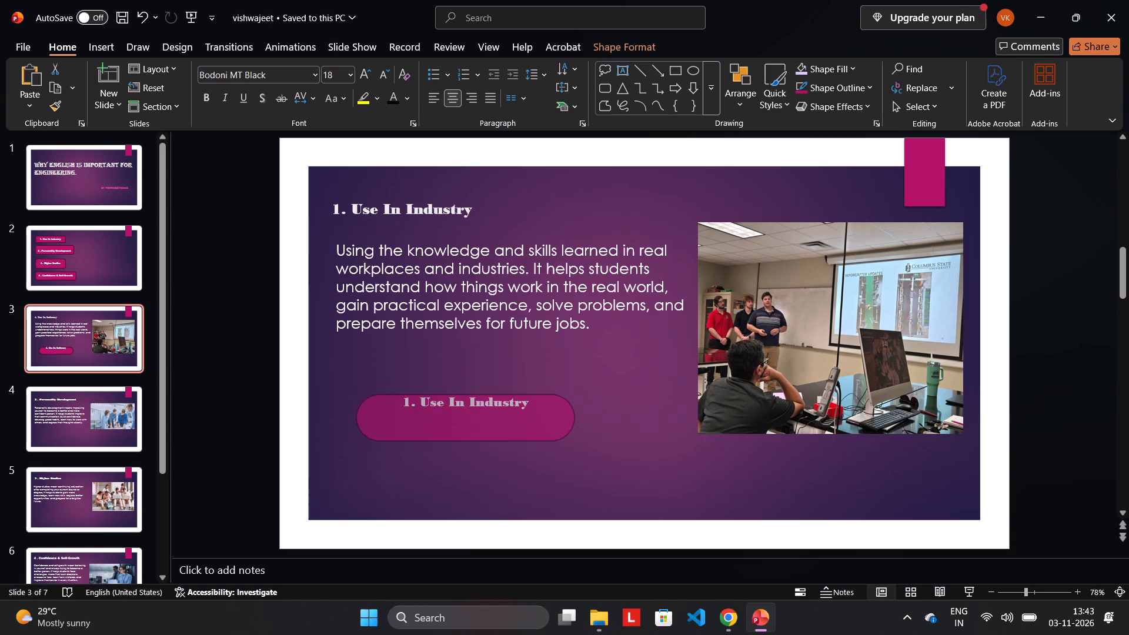
{"action": "left_click_drag", "start_coordinate": [392, 423], "coordinate": [407, 422]}
{"action": "left_click", "coordinate": [420, 423]}
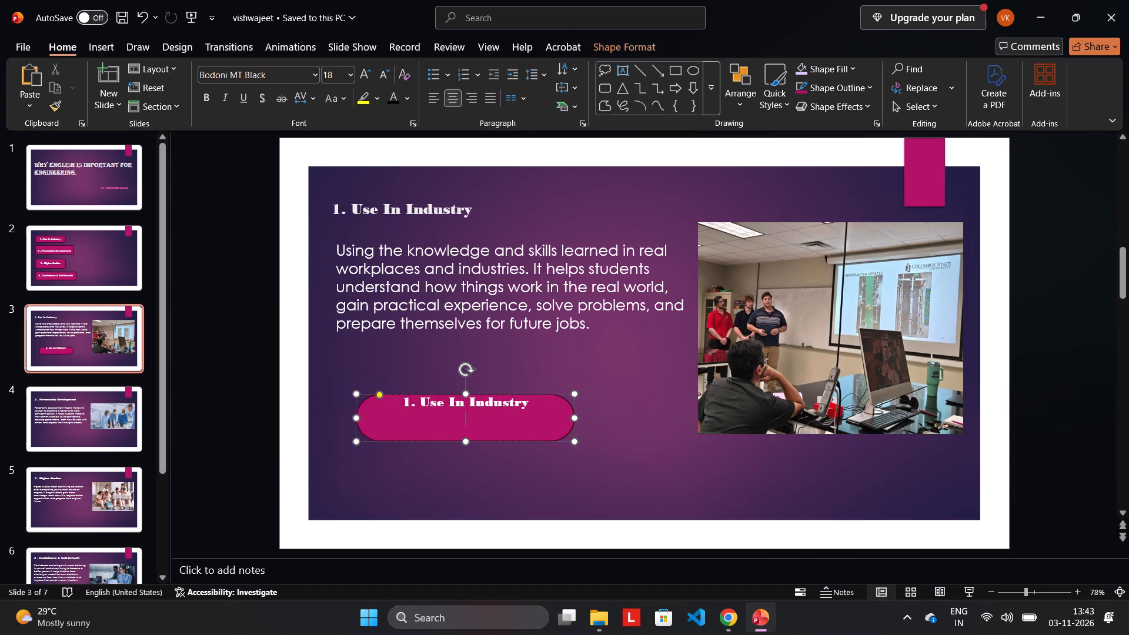
{"action": "left_click", "coordinate": [399, 403]}
{"action": "left_click", "coordinate": [404, 405]}
{"action": "key", "text": "Return"}
{"action": "key", "text": "Return"}
{"action": "left_click", "coordinate": [479, 494]}
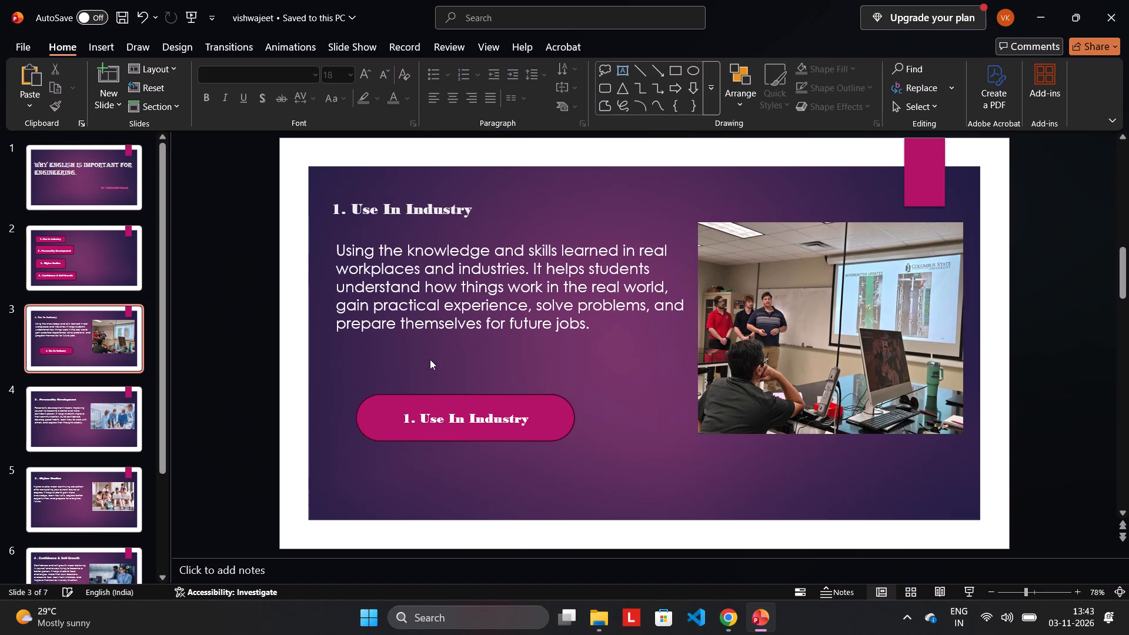
Move the pill shape up over the original "1. Use In Industry" heading above the paragraph.
{"action": "left_click", "coordinate": [463, 397]}
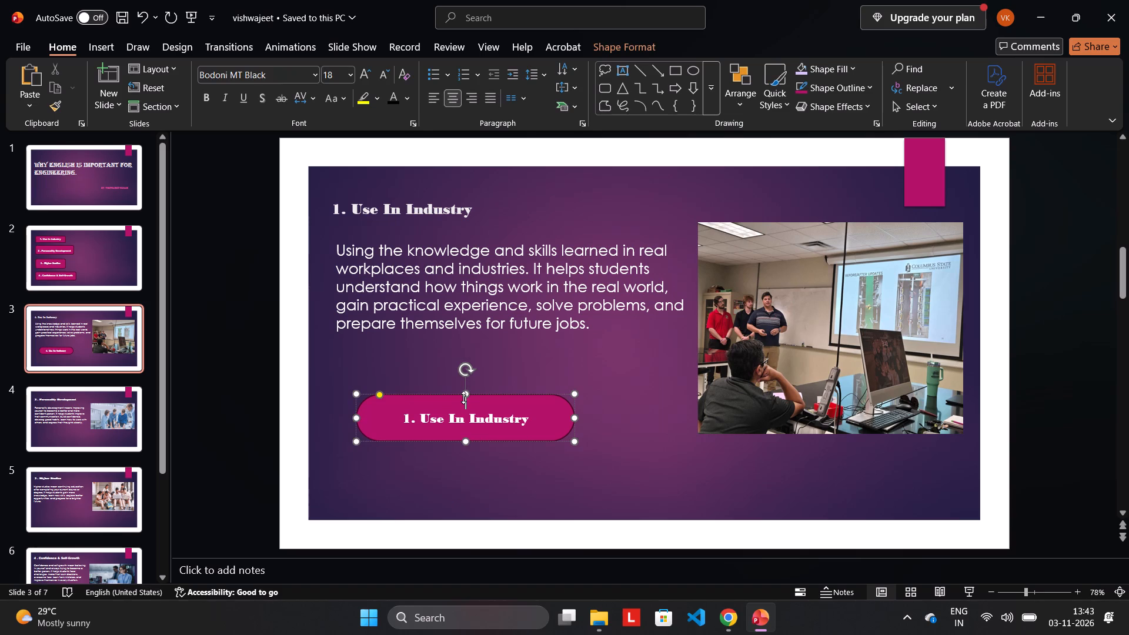
{"action": "left_click_drag", "start_coordinate": [440, 395], "coordinate": [398, 212]}
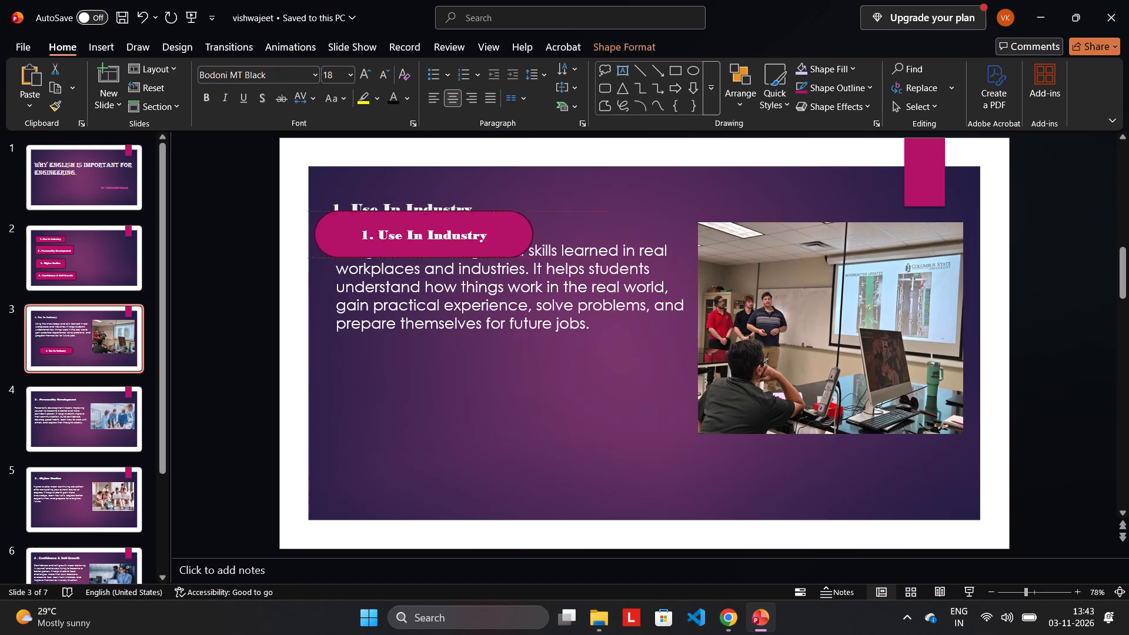
{"action": "left_click_drag", "start_coordinate": [398, 212], "coordinate": [400, 188]}
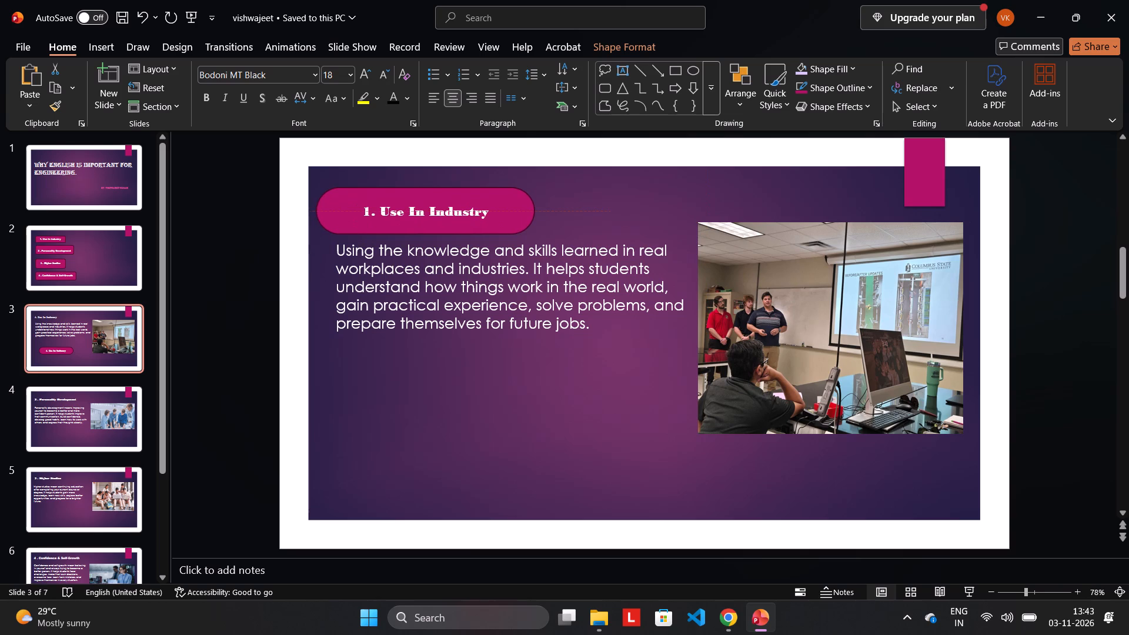
{"action": "left_click_drag", "start_coordinate": [400, 188], "coordinate": [405, 189]}
{"action": "left_click", "coordinate": [390, 634]}
{"action": "left_click", "coordinate": [460, 479]}
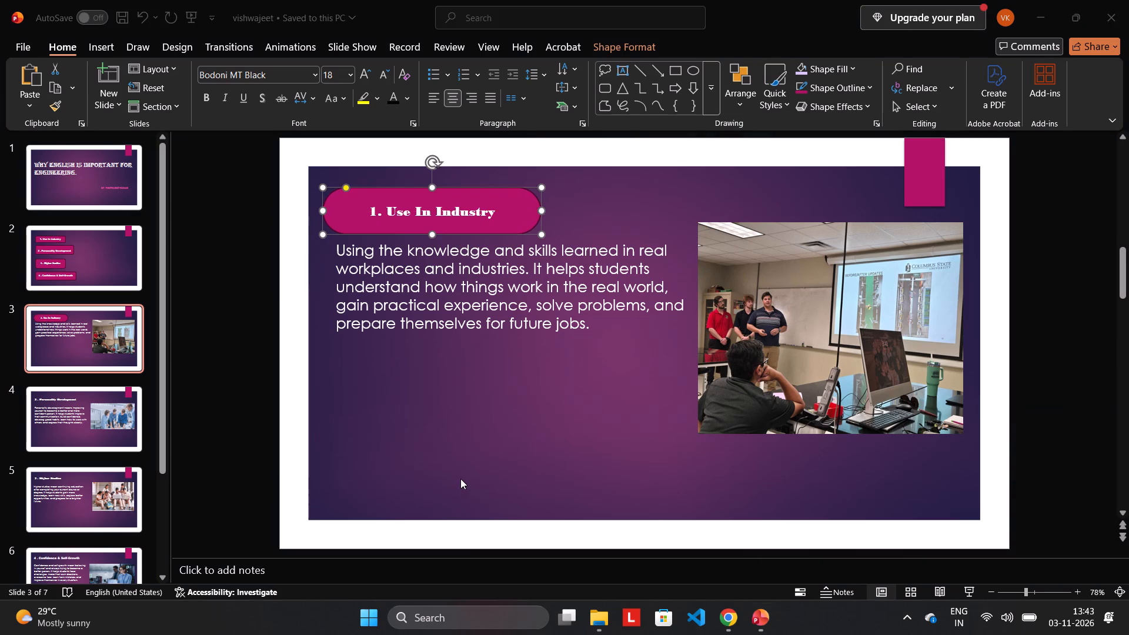
Narrow the paragraph's text box so it clears the photo, and shift it slightly down and right below the pill.
{"action": "left_click", "coordinate": [502, 343]}
{"action": "left_click", "coordinate": [510, 276]}
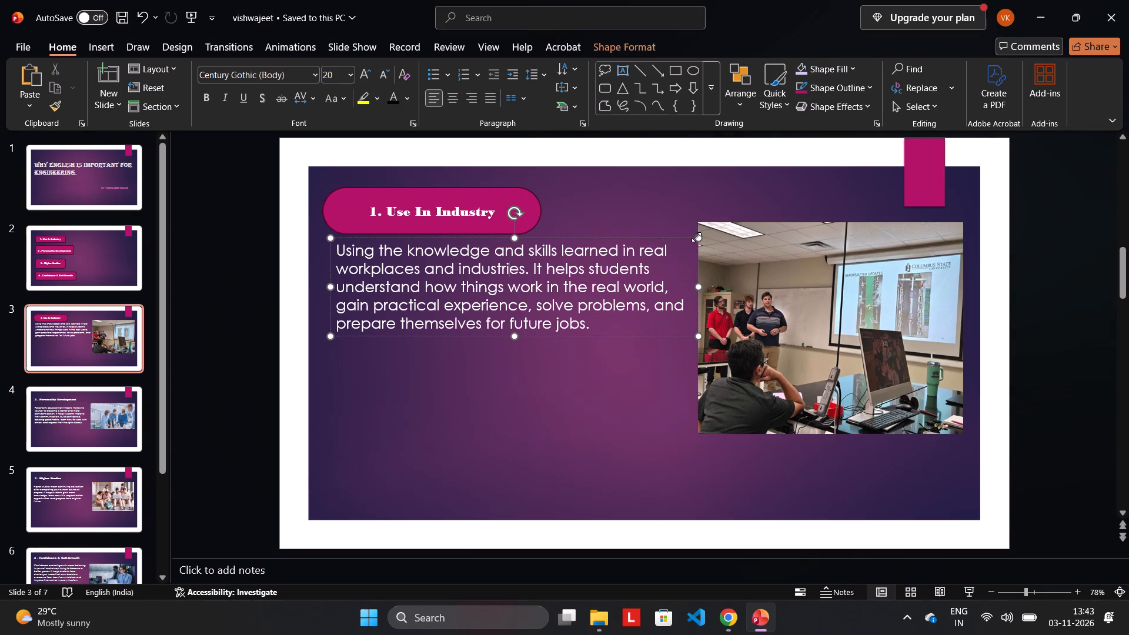
{"action": "left_click_drag", "start_coordinate": [696, 237], "coordinate": [646, 256]}
{"action": "left_click_drag", "start_coordinate": [614, 437], "coordinate": [614, 429]}
{"action": "left_click", "coordinate": [520, 329]}
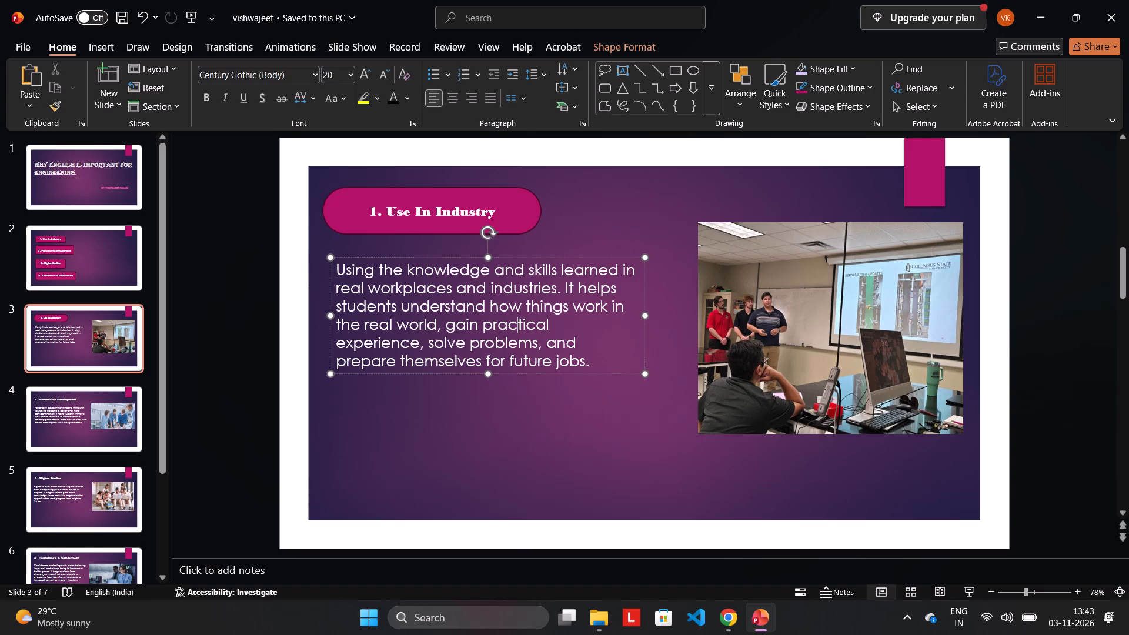
{"action": "left_click_drag", "start_coordinate": [455, 257], "coordinate": [466, 260]}
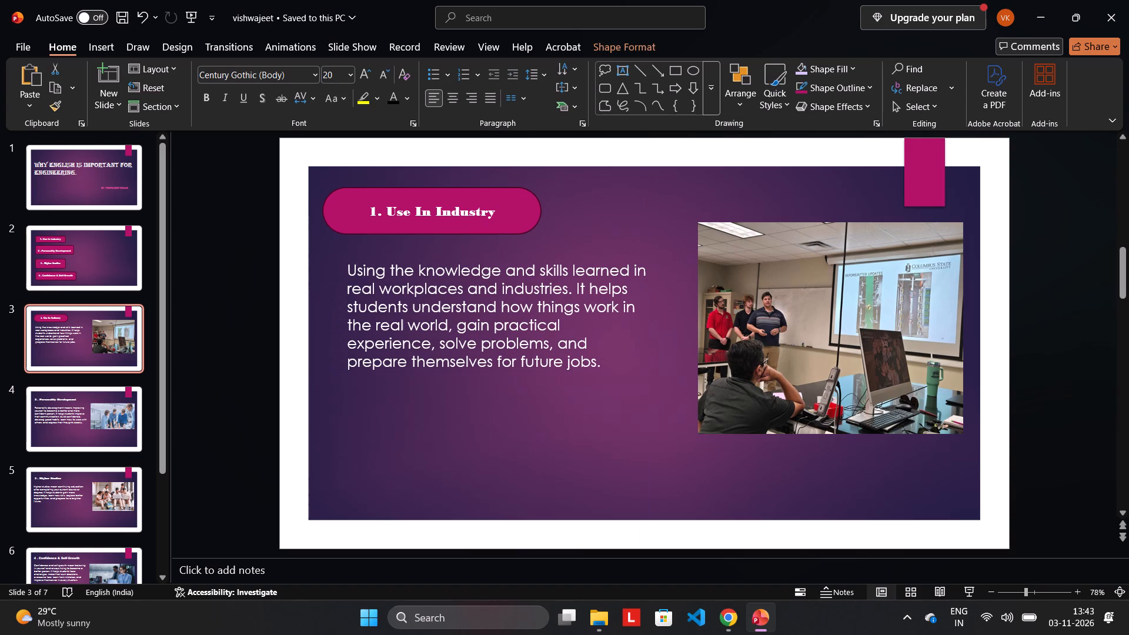
{"action": "left_click_drag", "start_coordinate": [466, 260], "coordinate": [468, 262]}
{"action": "left_click", "coordinate": [579, 225]}
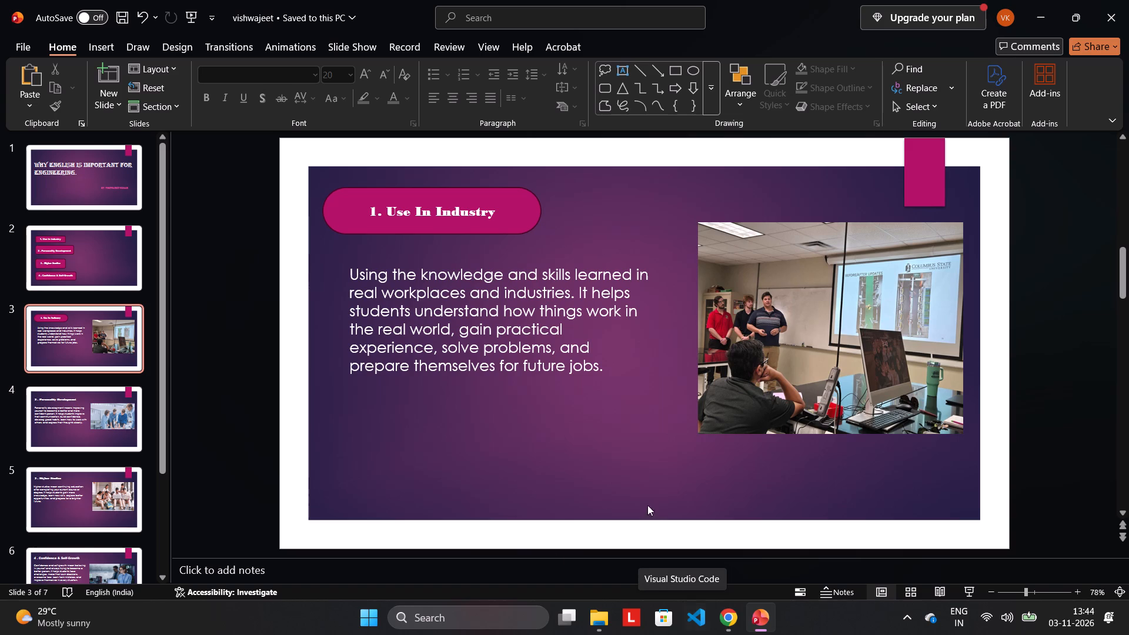
Move the pill off the original "1. Use In Industry" heading and delete that heading's text.
{"action": "left_click", "coordinate": [400, 208]}
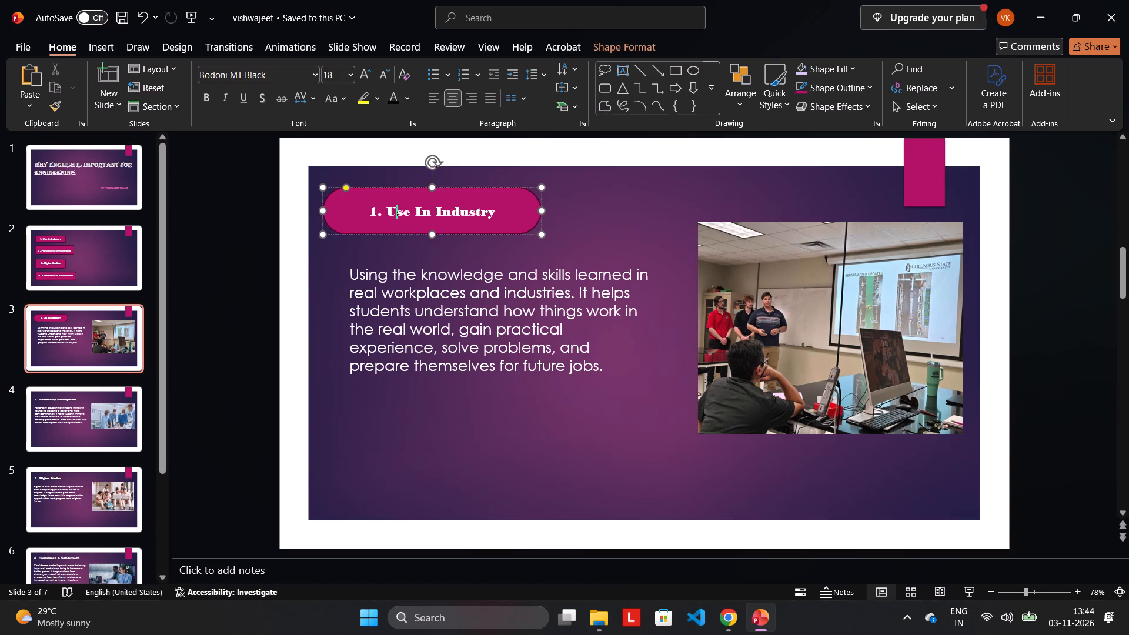
{"action": "left_click_drag", "start_coordinate": [382, 188], "coordinate": [420, 232]}
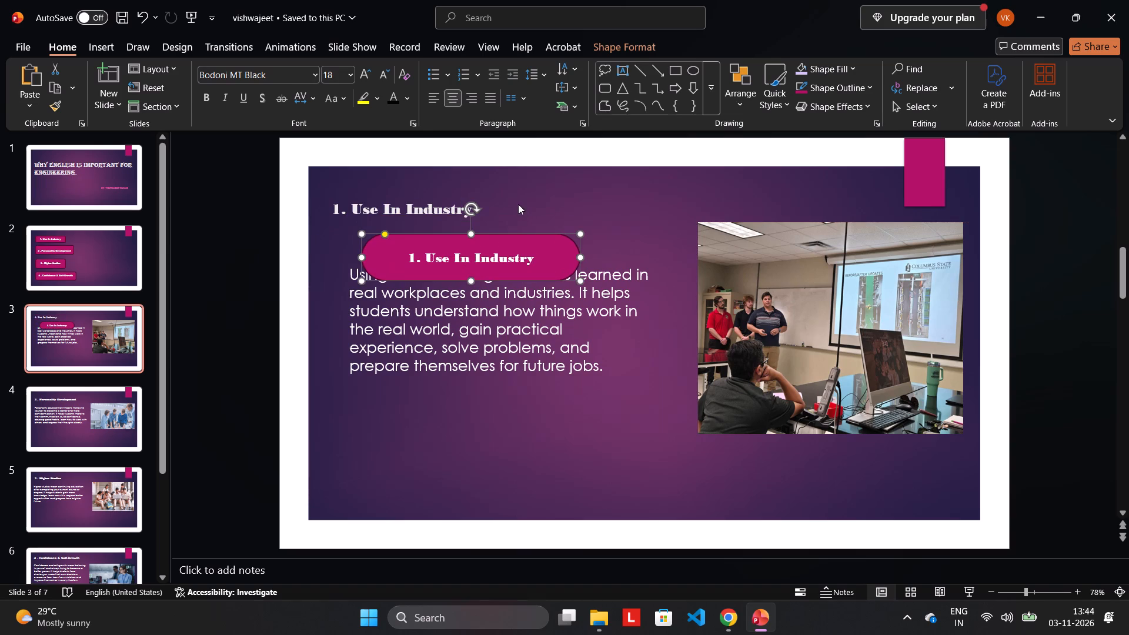
{"action": "left_click", "coordinate": [518, 204]}
{"action": "double_click", "coordinate": [484, 200]}
{"action": "left_click", "coordinate": [476, 207]}
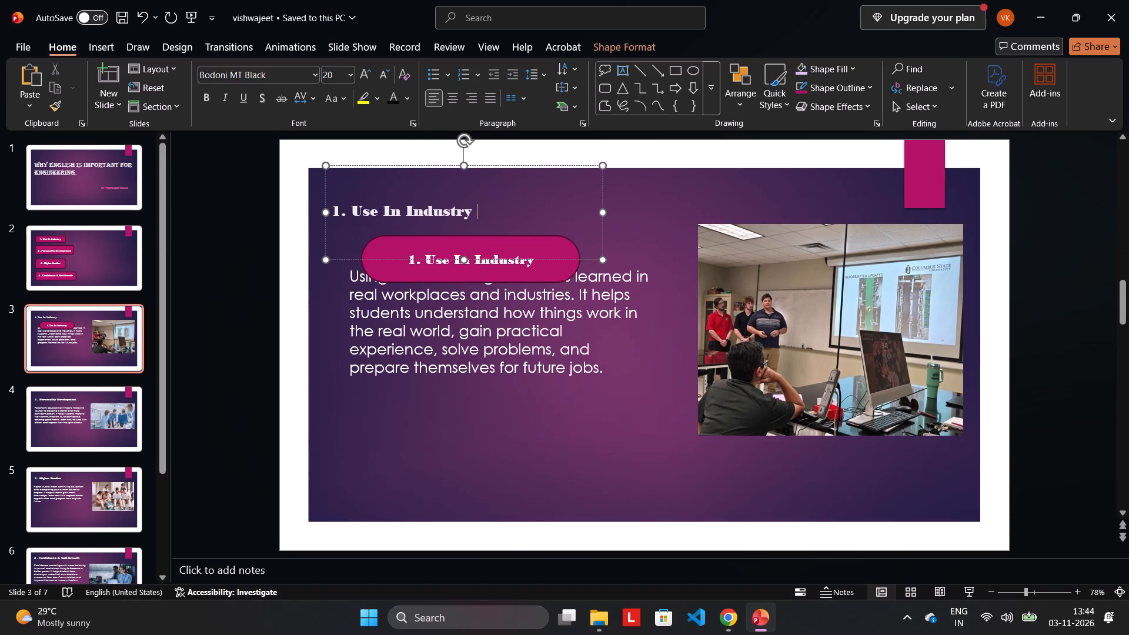
{"action": "left_click_drag", "start_coordinate": [477, 210], "coordinate": [300, 209]}
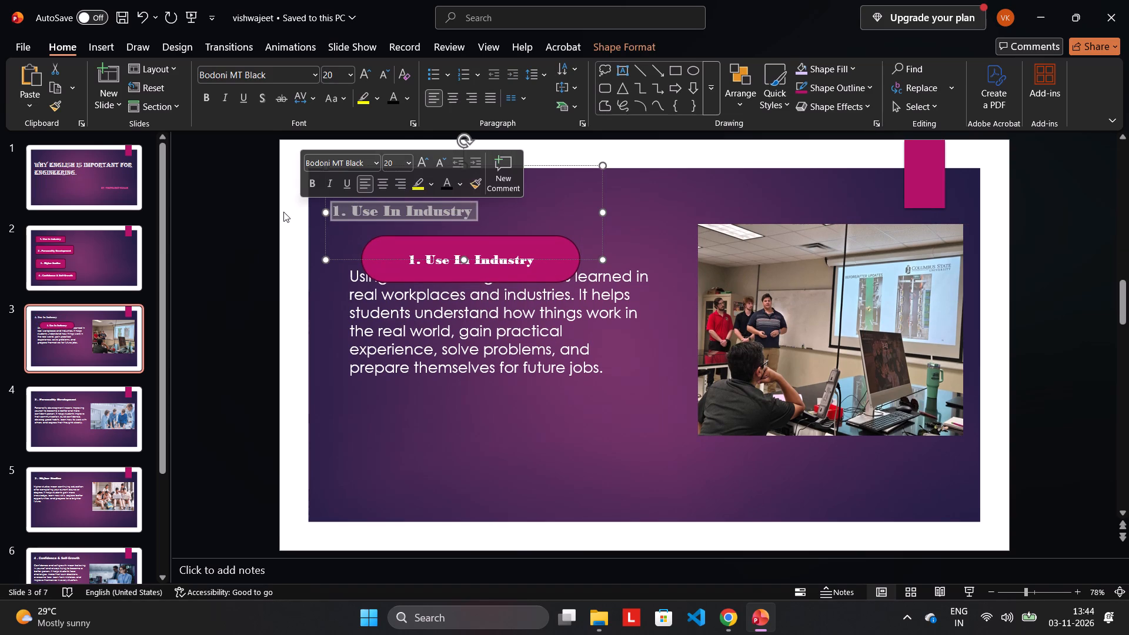
{"action": "key", "text": "Delete"}
{"action": "right_click", "coordinate": [335, 171]}
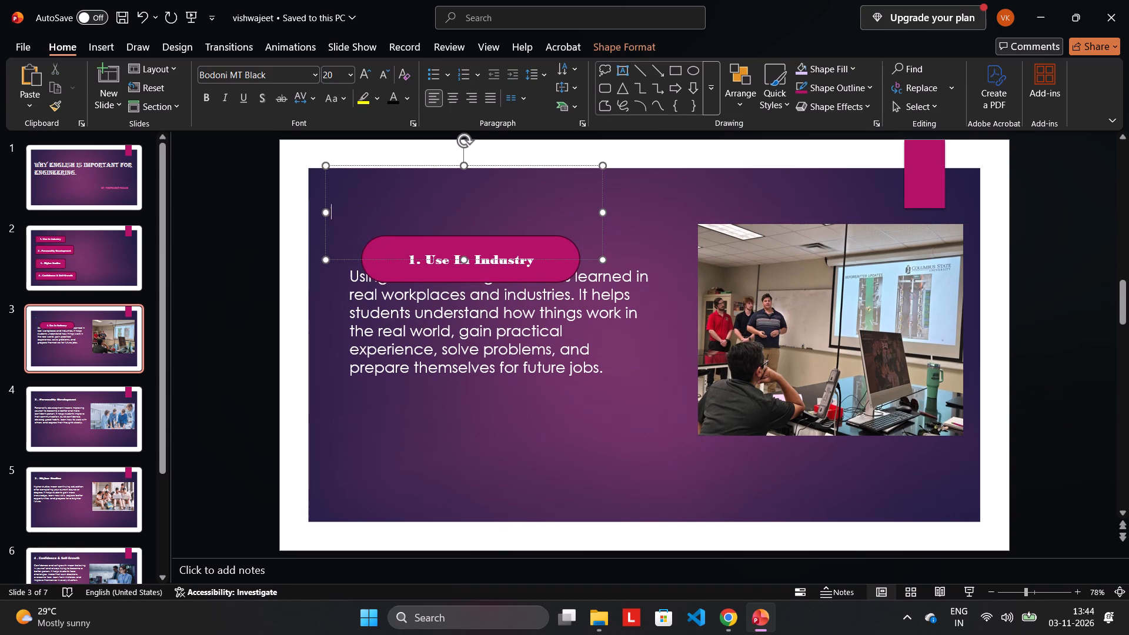
{"action": "left_click", "coordinate": [335, 209]}
{"action": "right_click", "coordinate": [322, 208]}
{"action": "left_click", "coordinate": [348, 220]}
Move the pill shape back up into the slide's upper-left heading area, clear of the paragraph.
{"action": "left_click", "coordinate": [430, 248]}
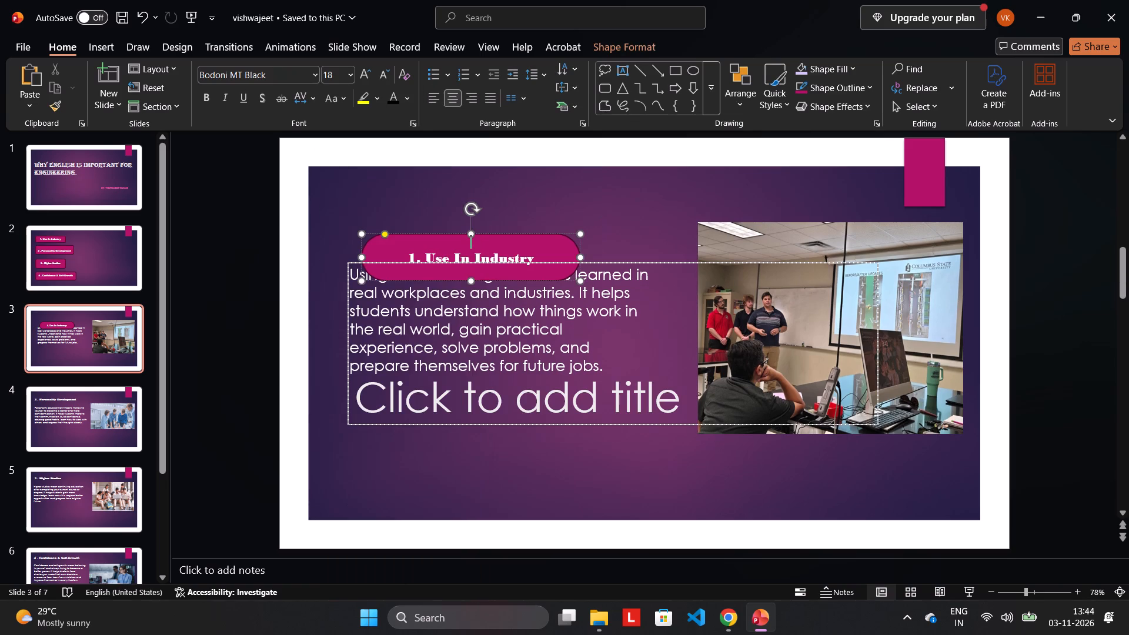
{"action": "left_click_drag", "start_coordinate": [430, 243], "coordinate": [411, 218]}
{"action": "left_click_drag", "start_coordinate": [400, 236], "coordinate": [387, 208]}
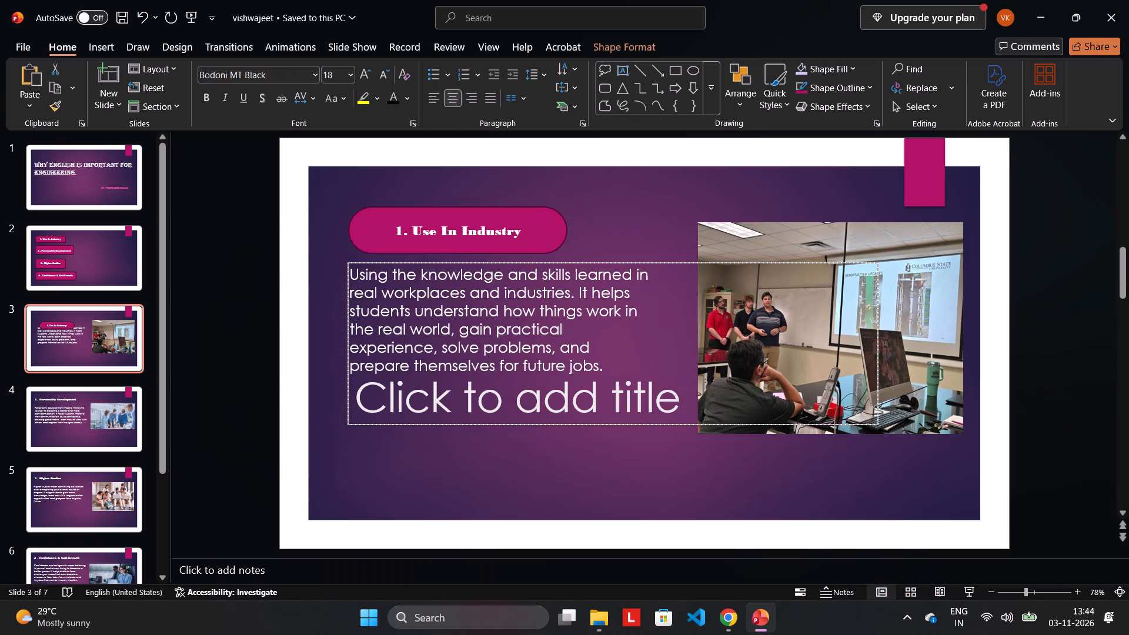
{"action": "left_click_drag", "start_coordinate": [387, 208], "coordinate": [360, 179]}
{"action": "left_click", "coordinate": [405, 474]}
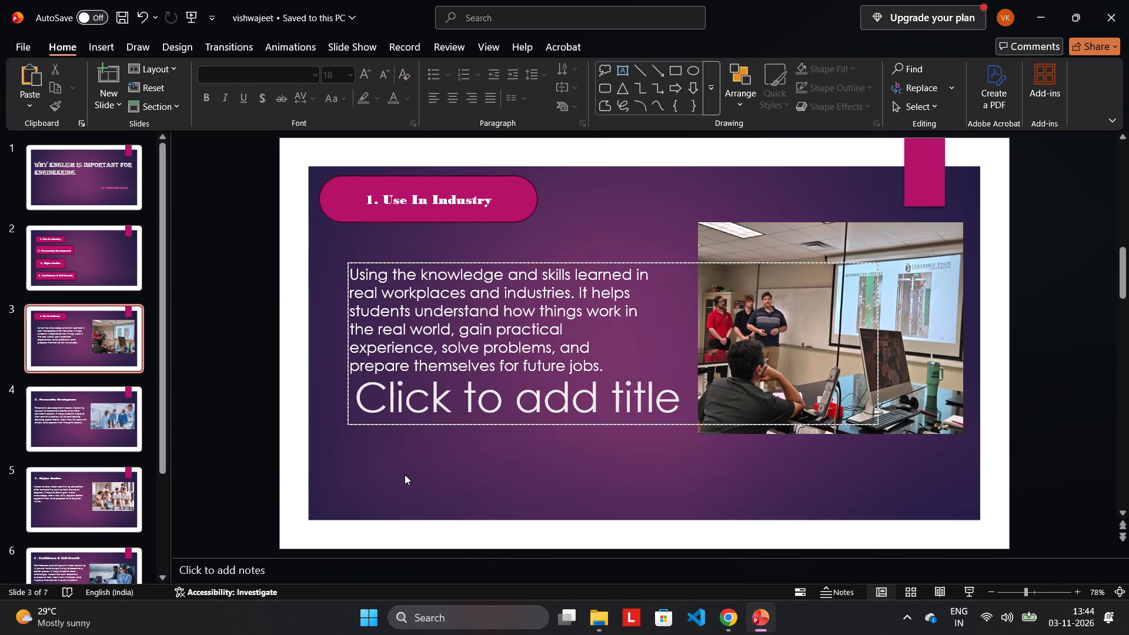
{"action": "left_click", "coordinate": [423, 477]}
Remove the empty title placeholder overlapping the paragraph and photo.
{"action": "left_click", "coordinate": [456, 423]}
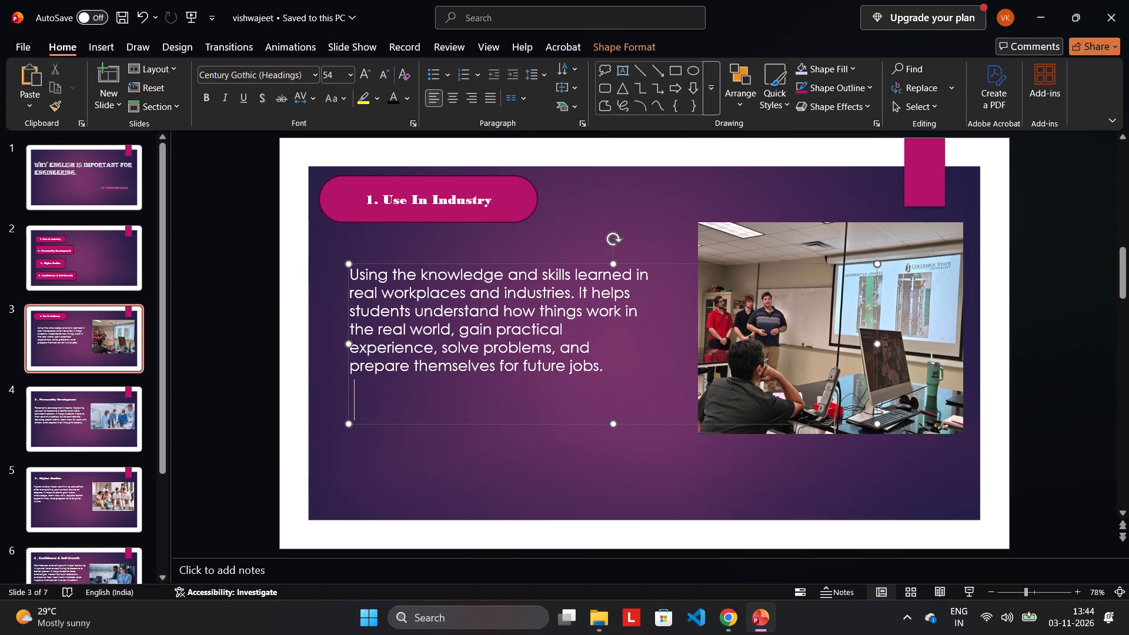
{"action": "right_click", "coordinate": [456, 423]}
{"action": "left_click", "coordinate": [525, 51]}
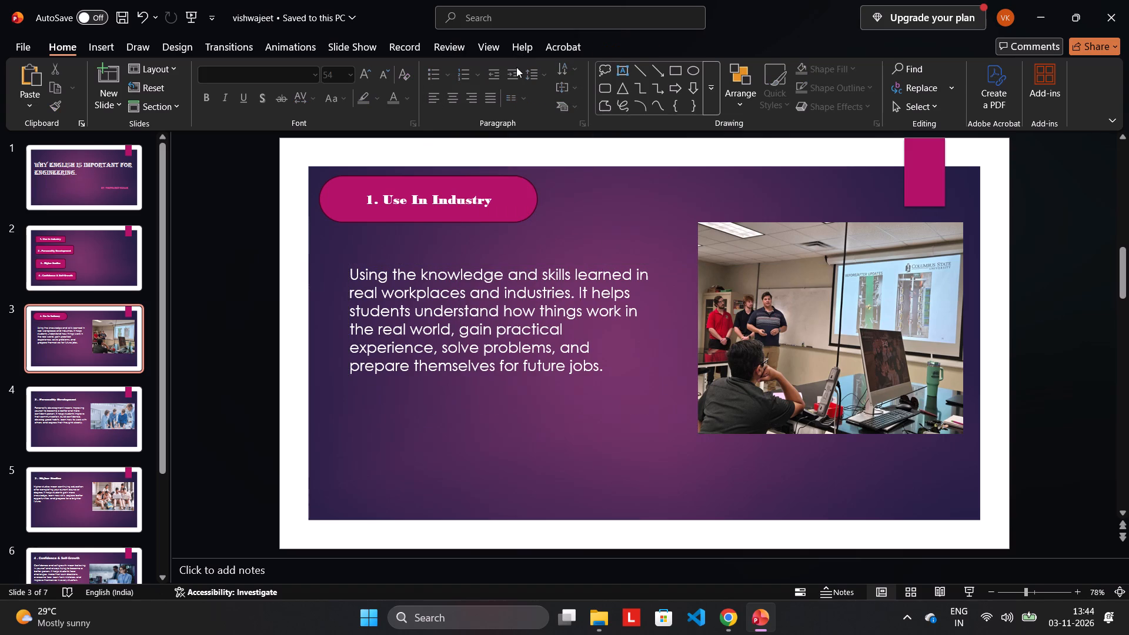
Nudge the "1. Use In Industry" pill slightly down and right so it sits closer above the paragraph.
{"action": "left_click", "coordinate": [482, 183]}
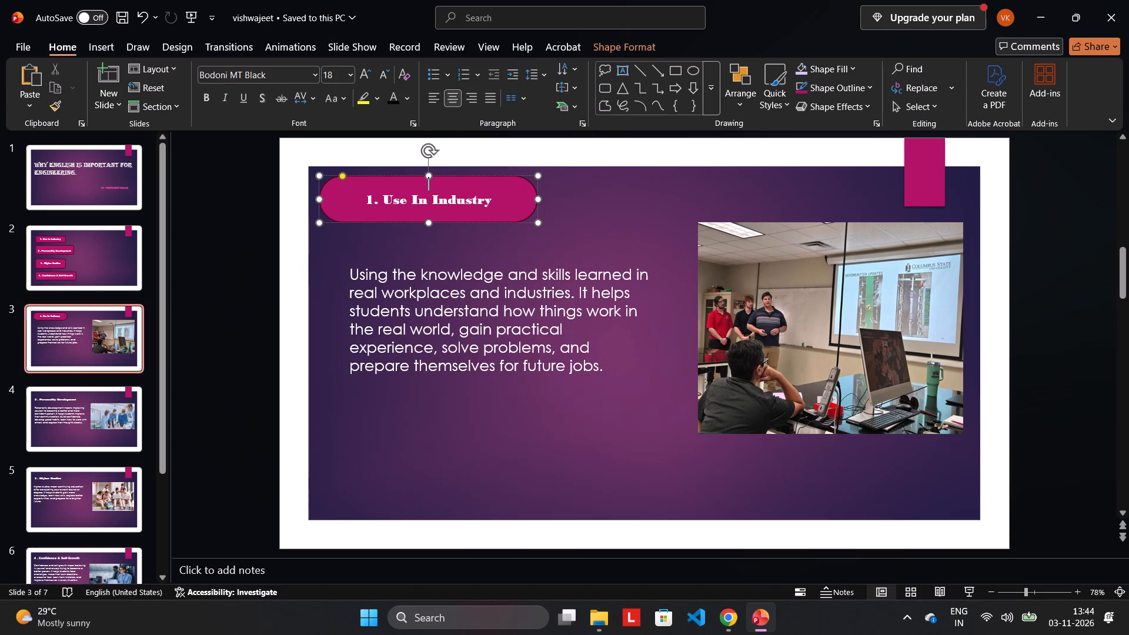
{"action": "left_click", "coordinate": [413, 178]}
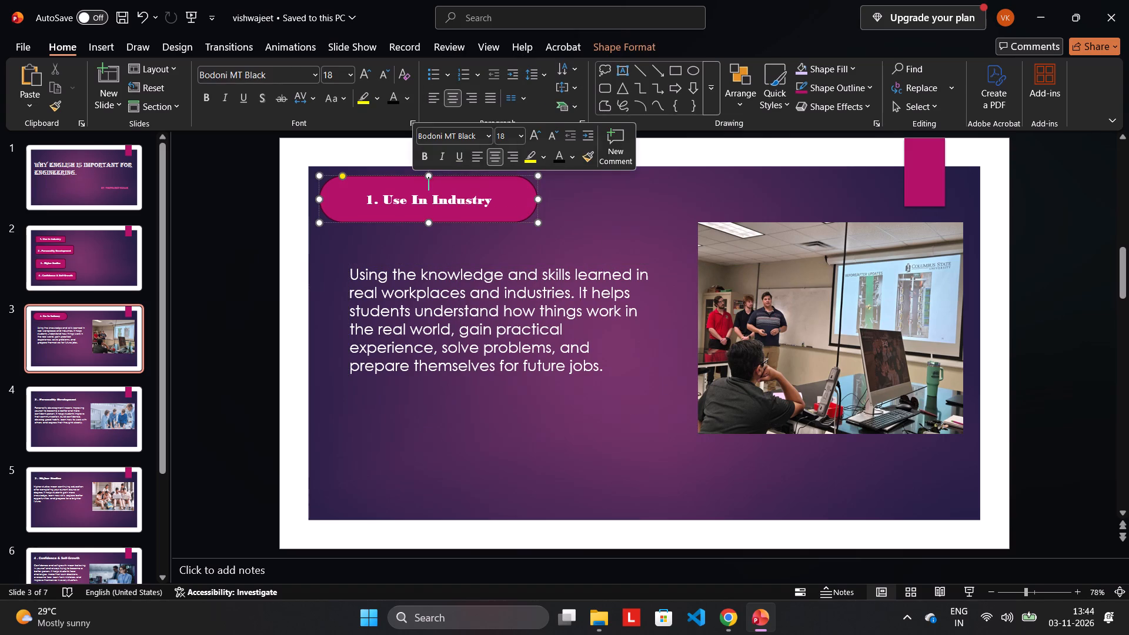
{"action": "left_click_drag", "start_coordinate": [400, 176], "coordinate": [419, 185]}
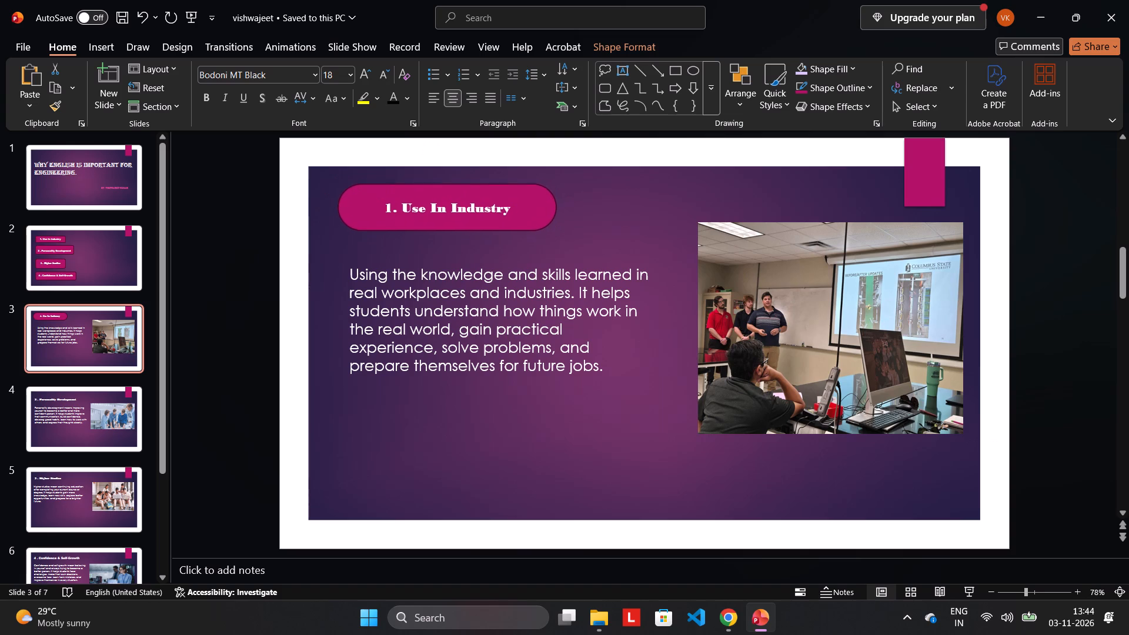
{"action": "left_click_drag", "start_coordinate": [419, 185], "coordinate": [413, 186]}
{"action": "left_click", "coordinate": [409, 373]}
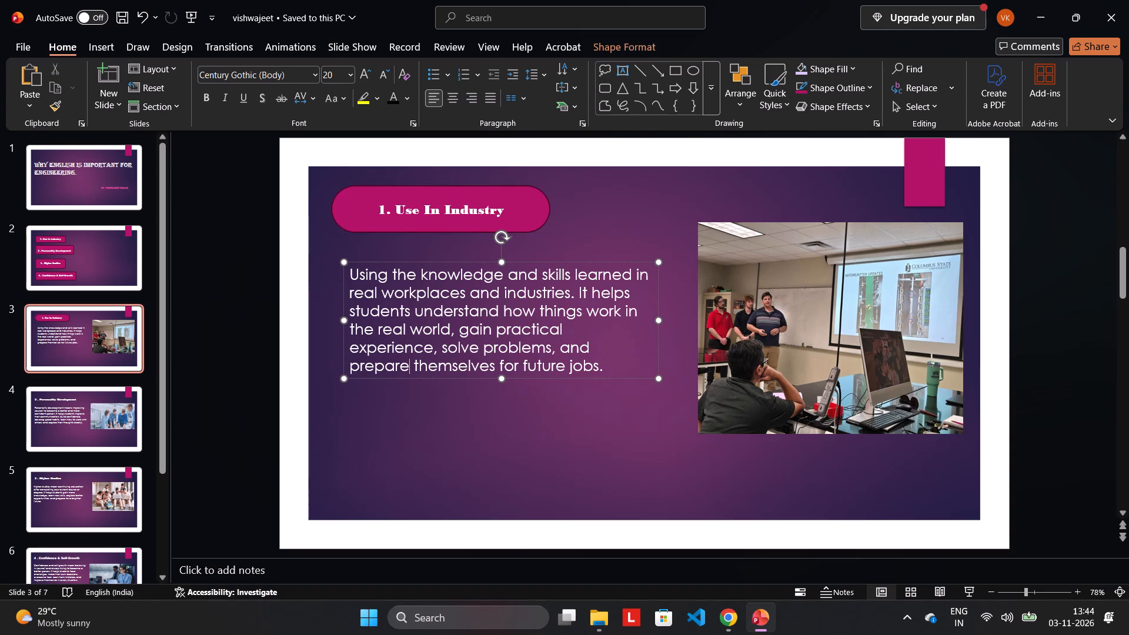
Copy the "2 . Personality Development" heading text on slide 4 and delete it from its text box.
{"action": "left_click", "coordinate": [104, 419]}
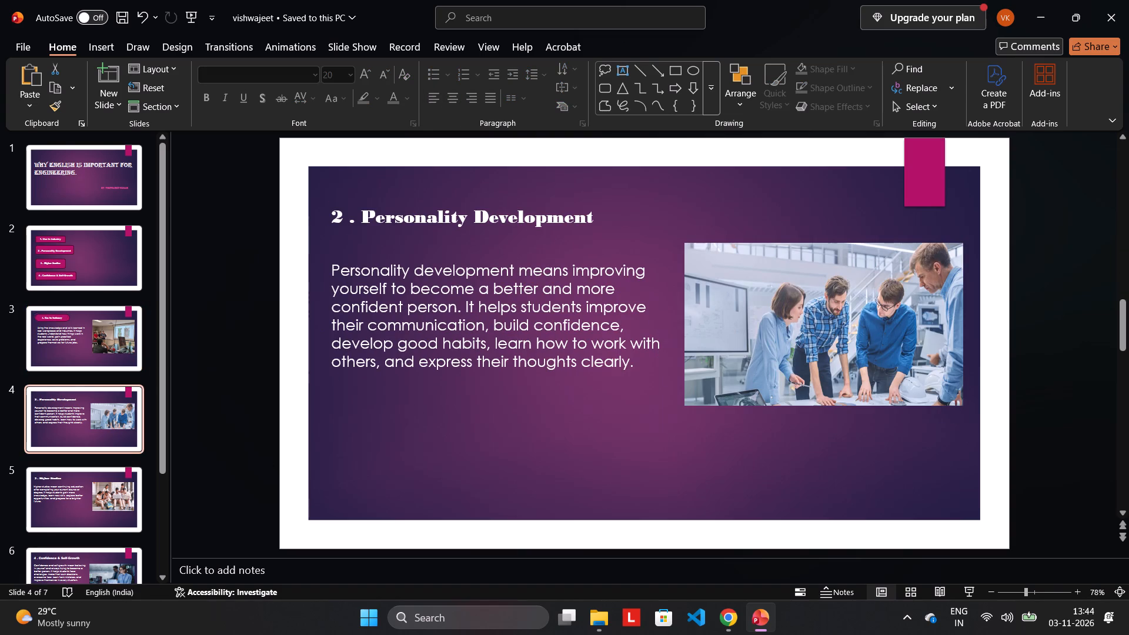
{"action": "left_click_drag", "start_coordinate": [597, 216], "coordinate": [389, 219]}
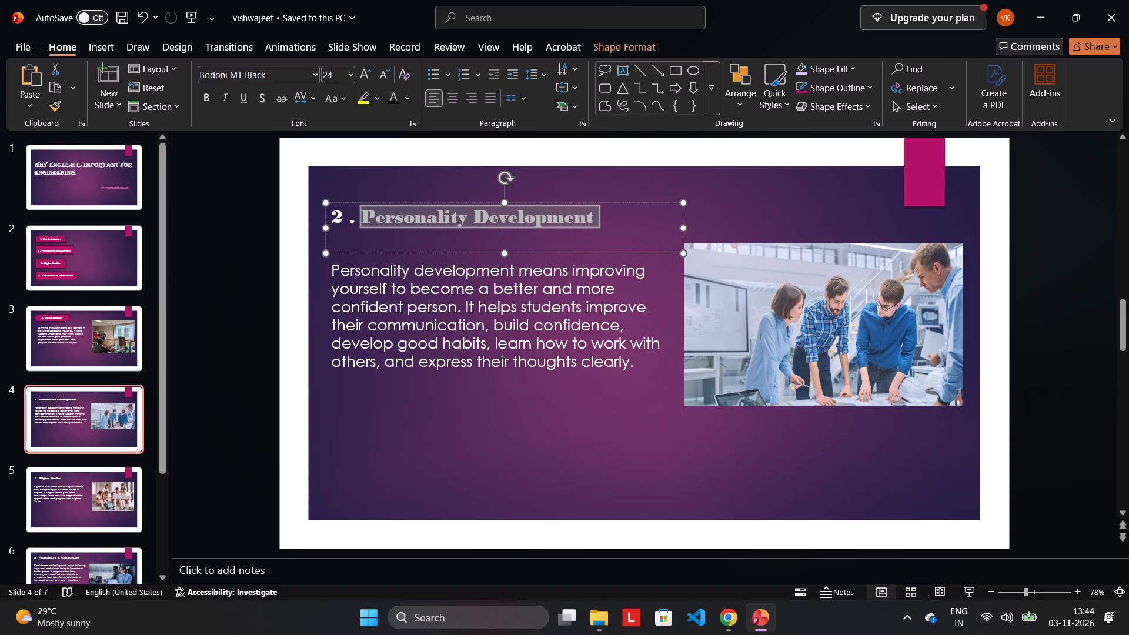
{"action": "left_click_drag", "start_coordinate": [389, 219], "coordinate": [310, 215]}
{"action": "key", "text": "ctrl+c"}
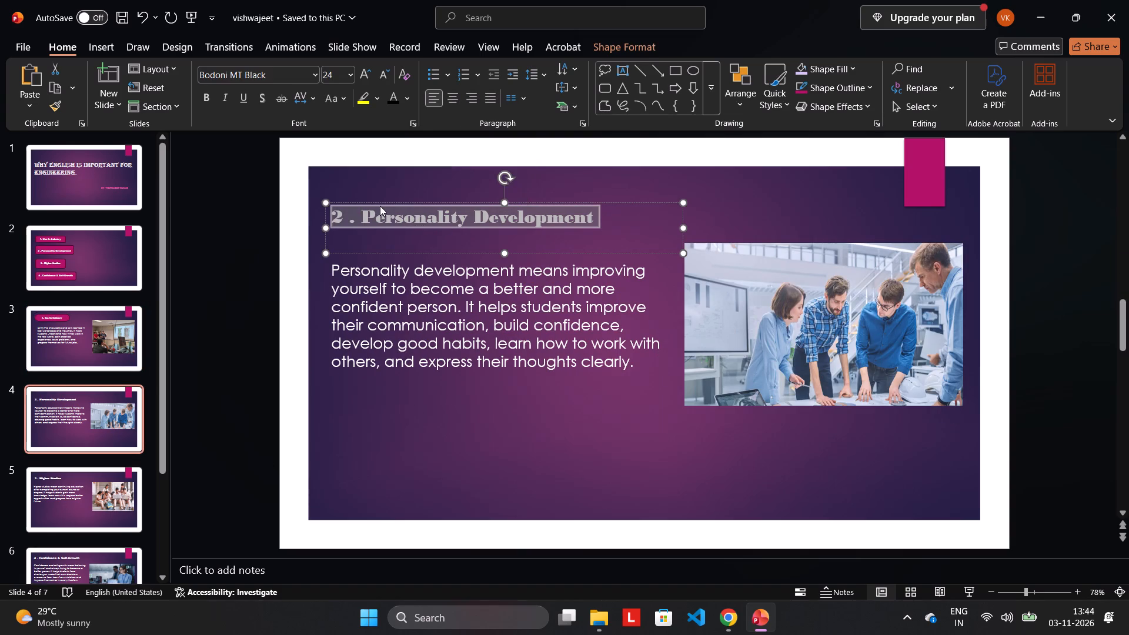
{"action": "key", "text": "ctrl+c"}
{"action": "key", "text": "Delete"}
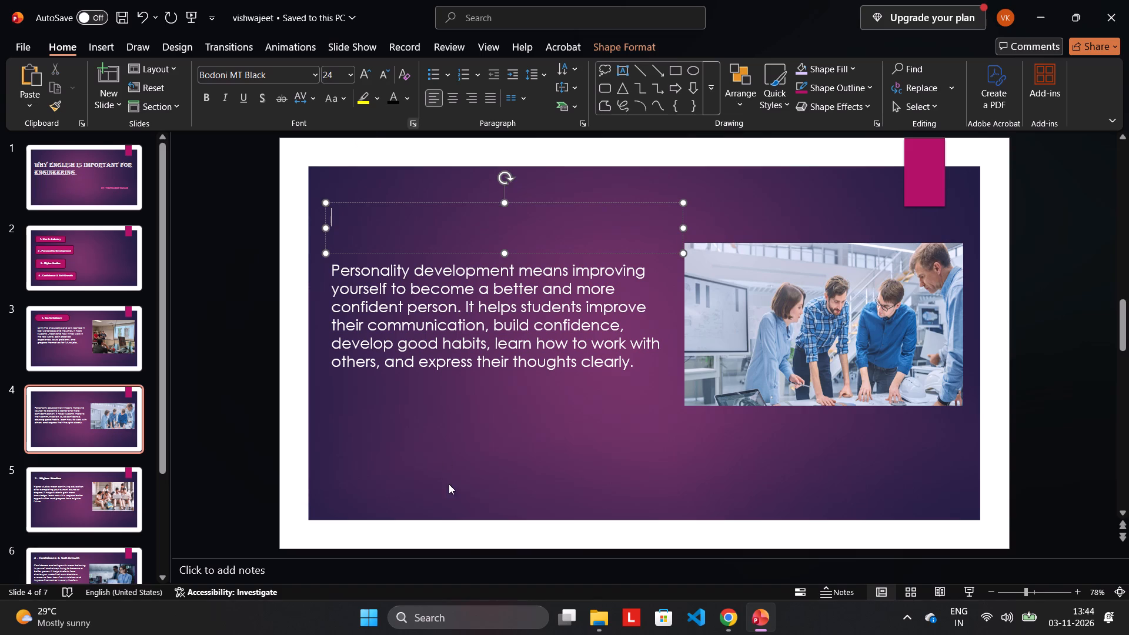
Draw a rounded rectangle about 10.57 cm by 2.16 cm below slide 4's paragraph and fully round its ends into a pill.
{"action": "left_click", "coordinate": [689, 70]}
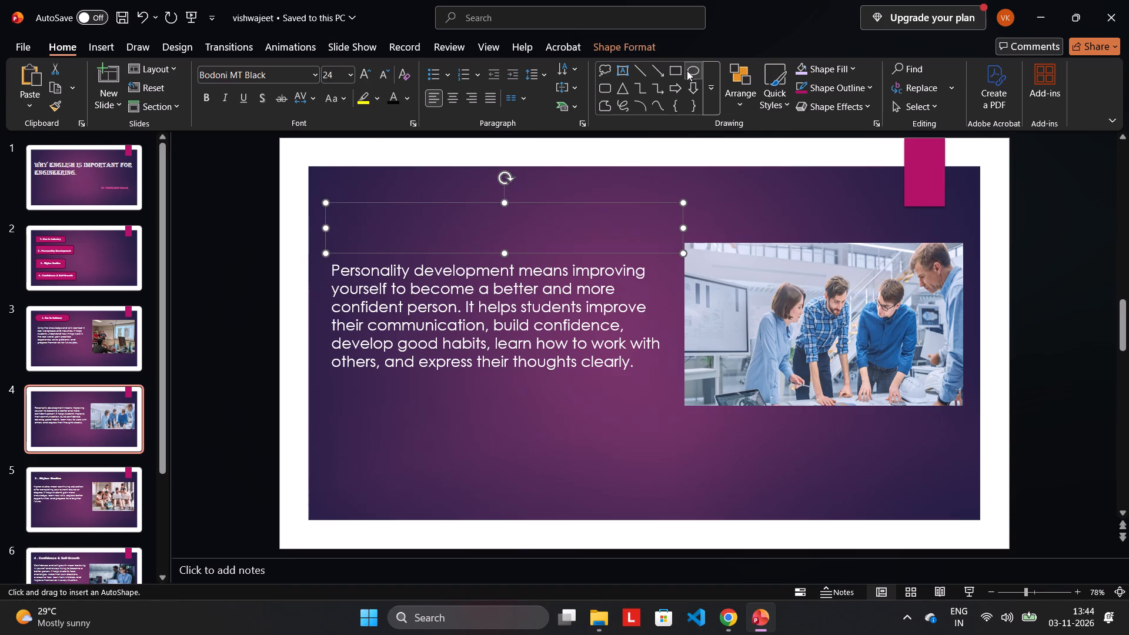
{"action": "left_click", "coordinate": [600, 83]}
{"action": "left_click_drag", "start_coordinate": [417, 414], "coordinate": [587, 459]}
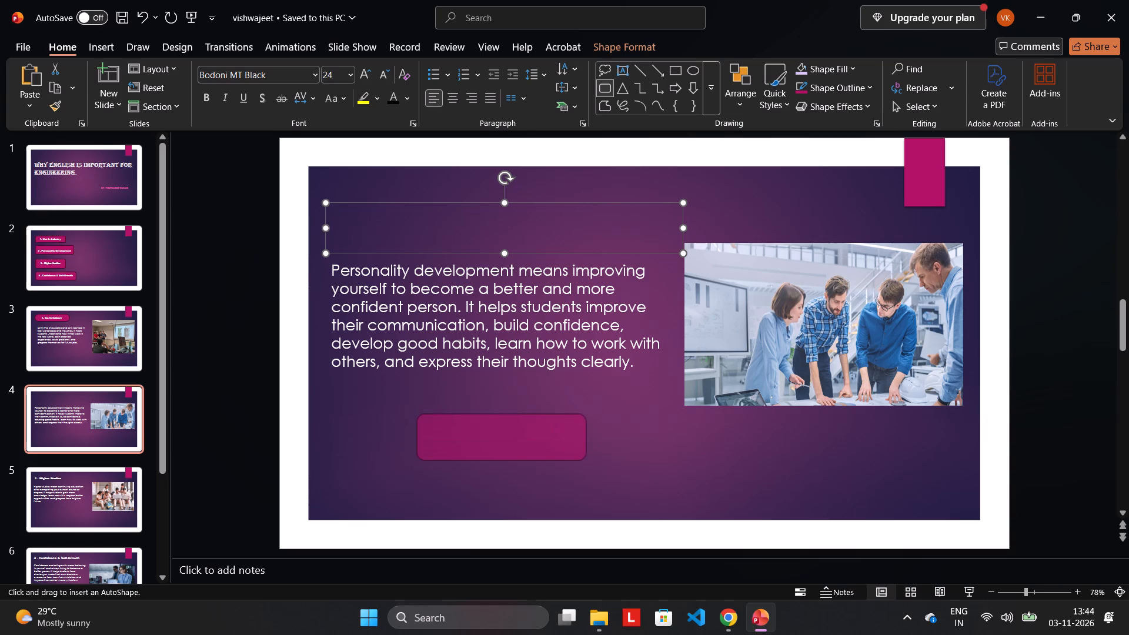
{"action": "left_click_drag", "start_coordinate": [587, 459], "coordinate": [630, 456]}
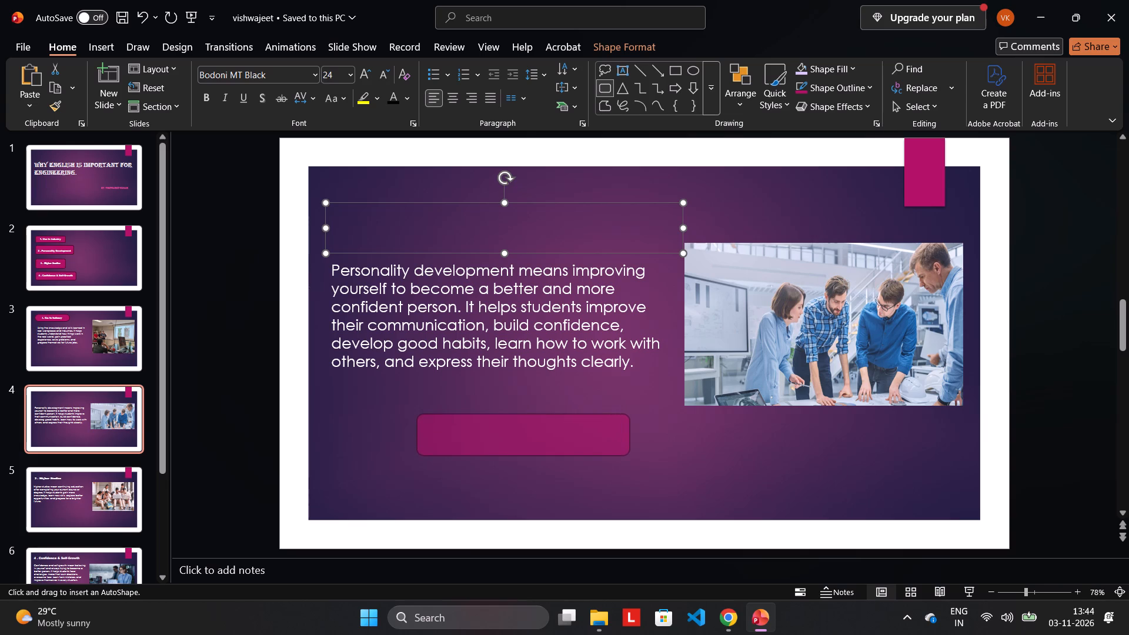
{"action": "left_click_drag", "start_coordinate": [630, 456], "coordinate": [646, 460]}
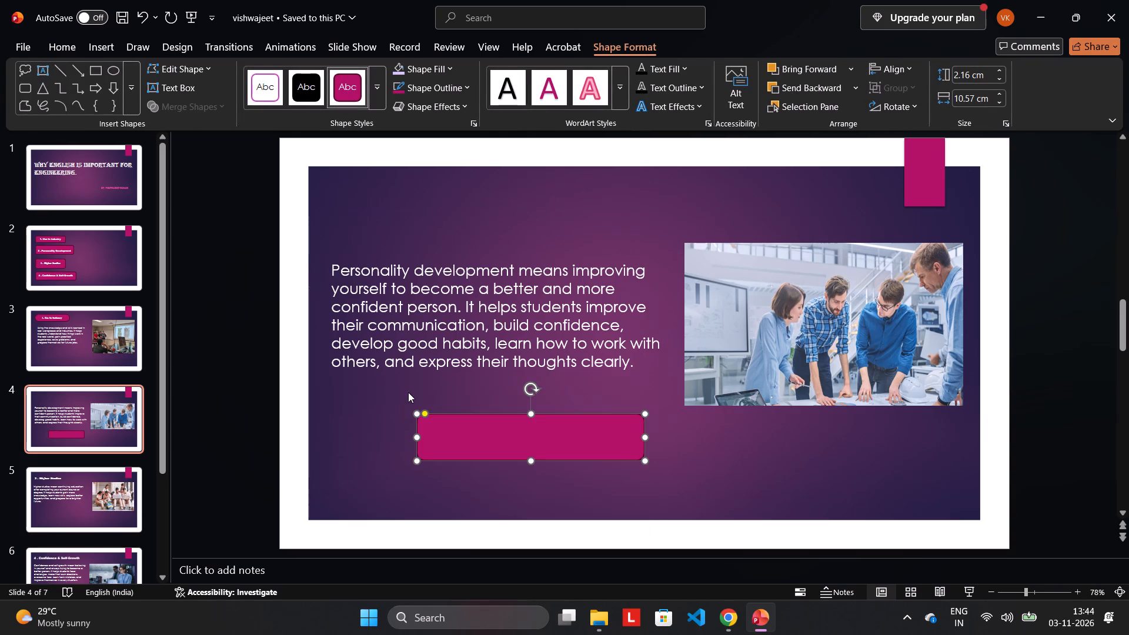
{"action": "left_click_drag", "start_coordinate": [429, 410], "coordinate": [456, 419]}
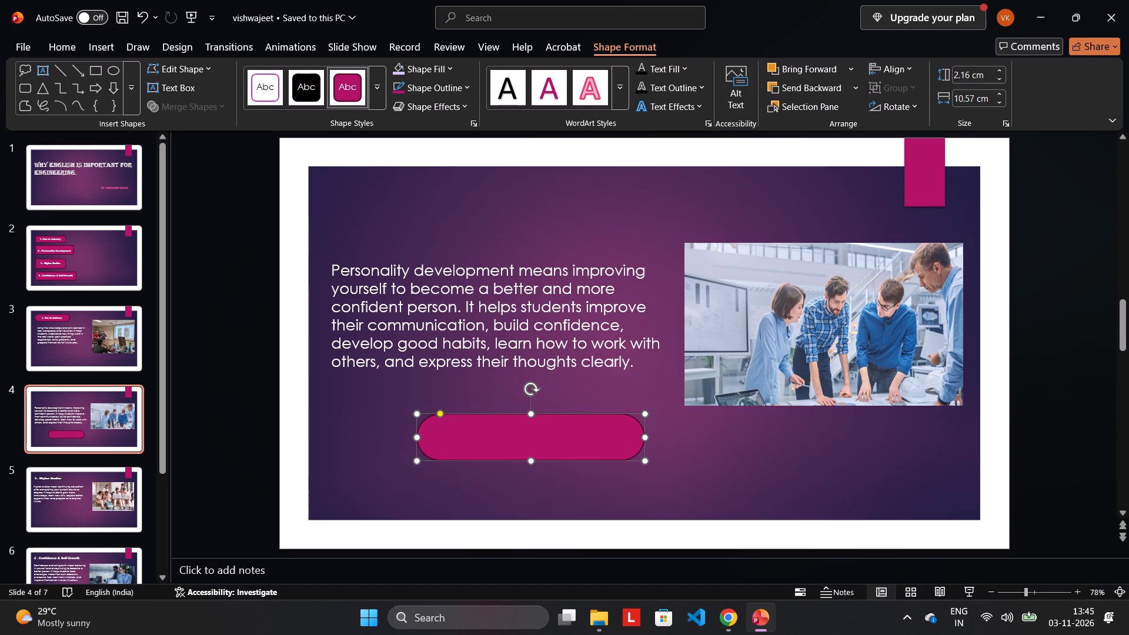
Paste the copied "2 . Personality Development" heading text into the new pill shape.
{"action": "left_click", "coordinate": [459, 435]}
{"action": "right_click", "coordinate": [462, 428]}
{"action": "left_click", "coordinate": [406, 457]}
{"action": "double_click", "coordinate": [475, 437]}
{"action": "key", "text": "ctrl+v"}
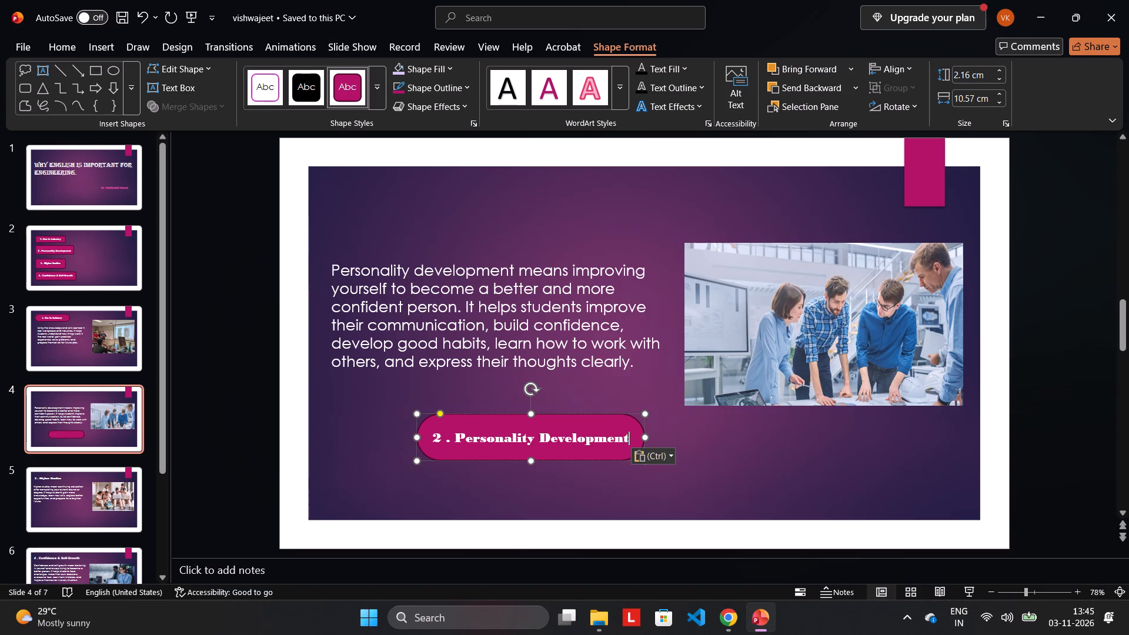
Move the "2 . Personality Development" pill up into the heading area above the paragraph, near its left edge.
{"action": "left_click_drag", "start_coordinate": [467, 419], "coordinate": [370, 201]}
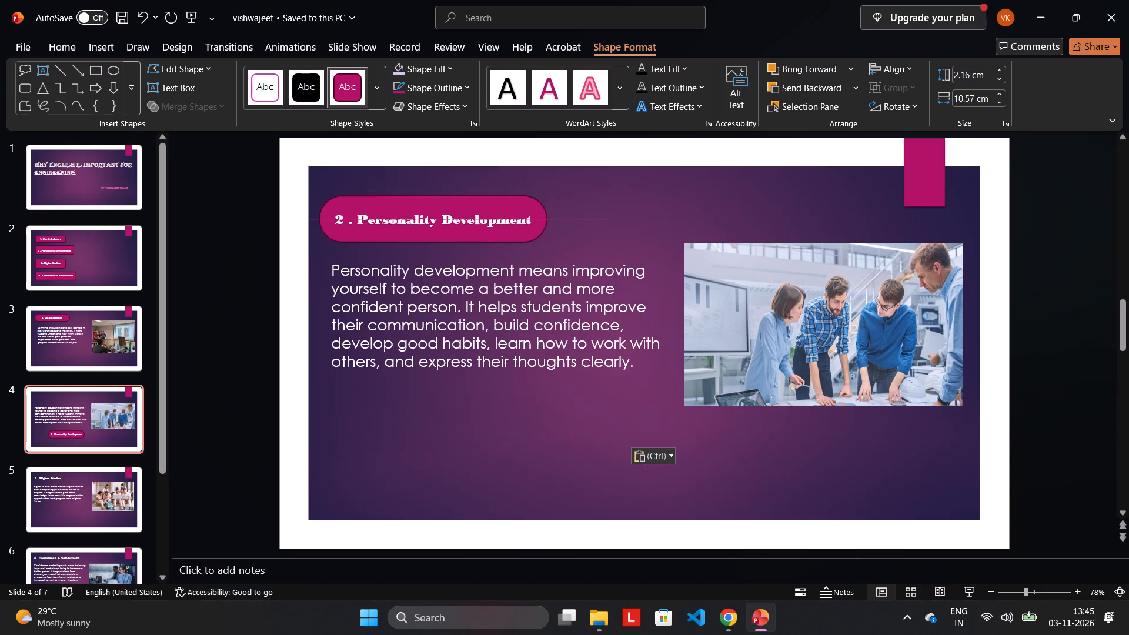
{"action": "left_click_drag", "start_coordinate": [370, 201], "coordinate": [377, 190]}
Go to slide 5, shift the "3 . Higher Studies" heading box slightly right and down, and copy its text.
{"action": "left_click", "coordinate": [65, 463]}
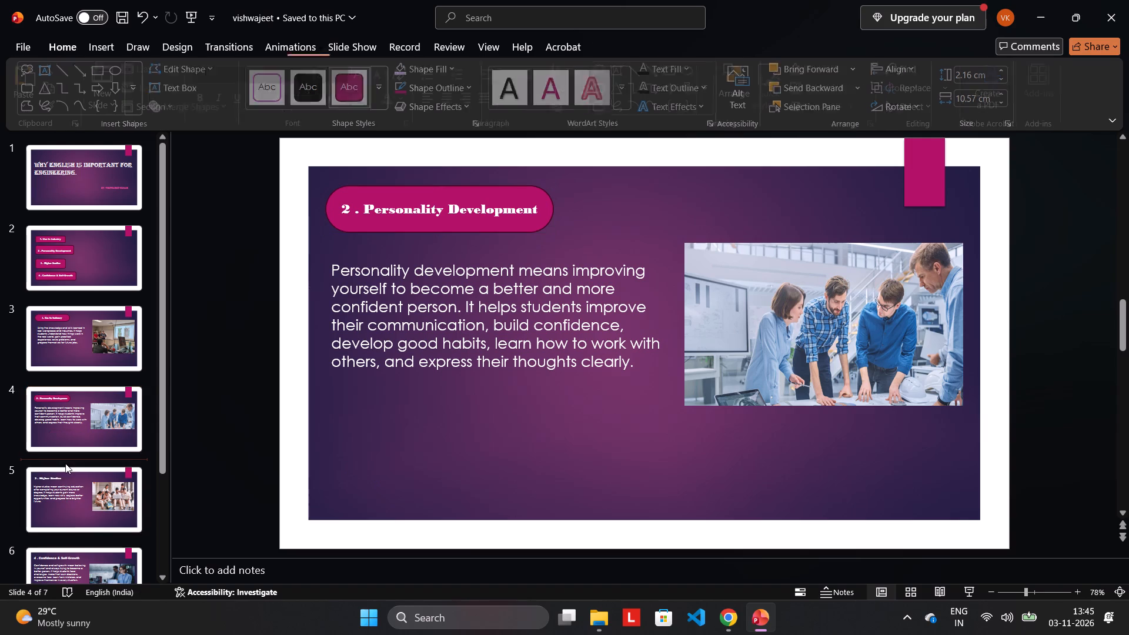
{"action": "left_click", "coordinate": [98, 487]}
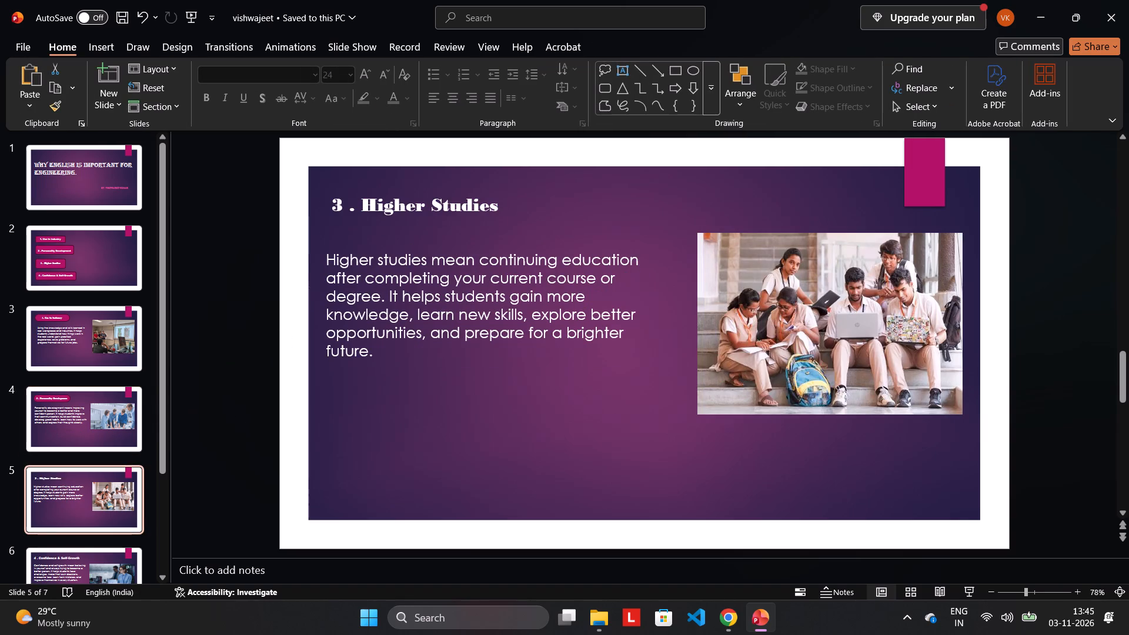
{"action": "left_click", "coordinate": [510, 204]}
{"action": "double_click", "coordinate": [506, 204]}
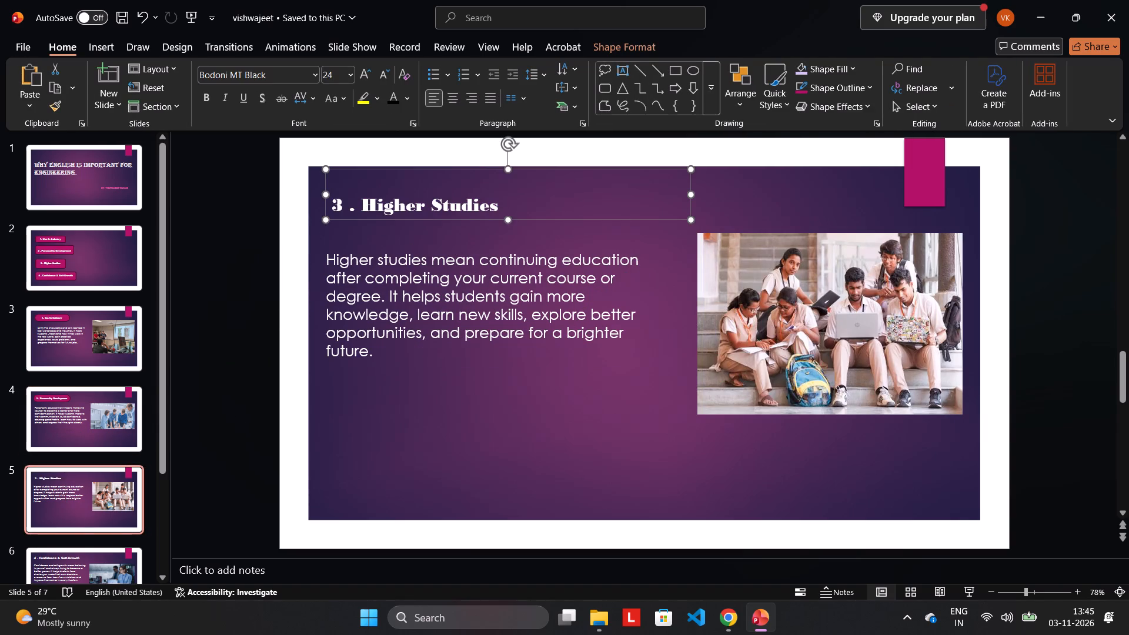
{"action": "left_click_drag", "start_coordinate": [506, 204], "coordinate": [530, 210]}
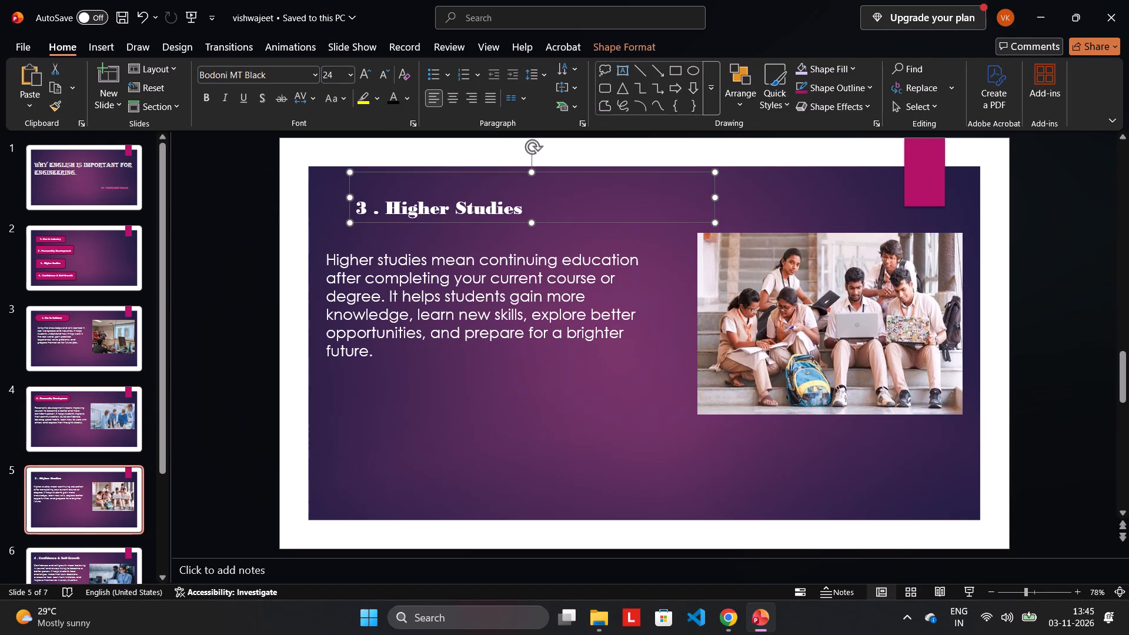
{"action": "left_click_drag", "start_coordinate": [526, 206], "coordinate": [348, 204]}
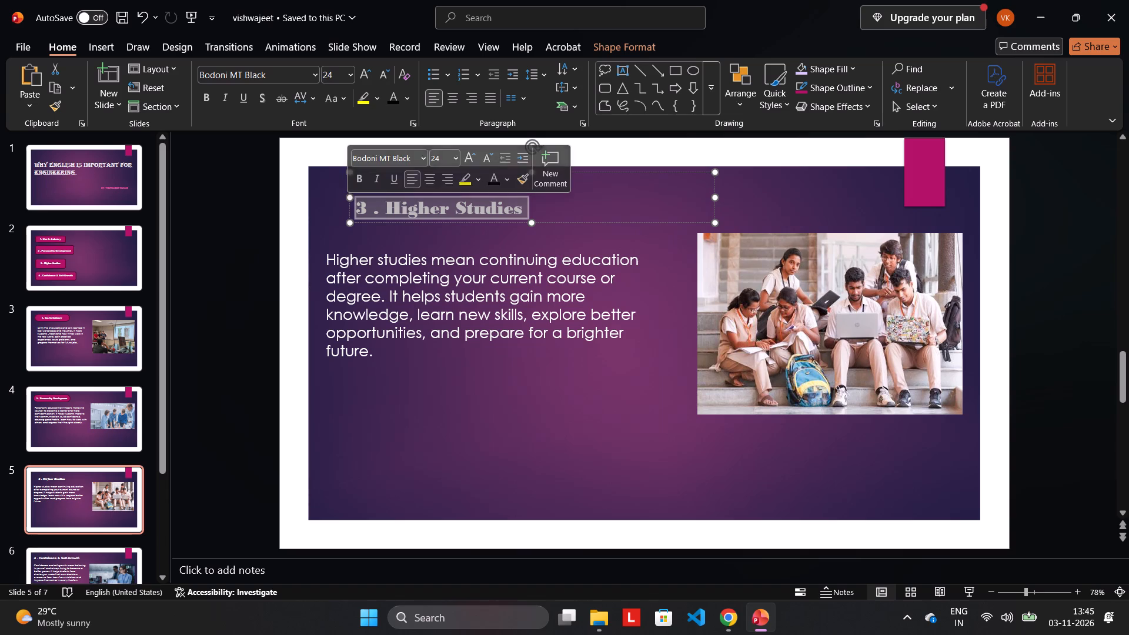
{"action": "key", "text": "ctrl+c"}
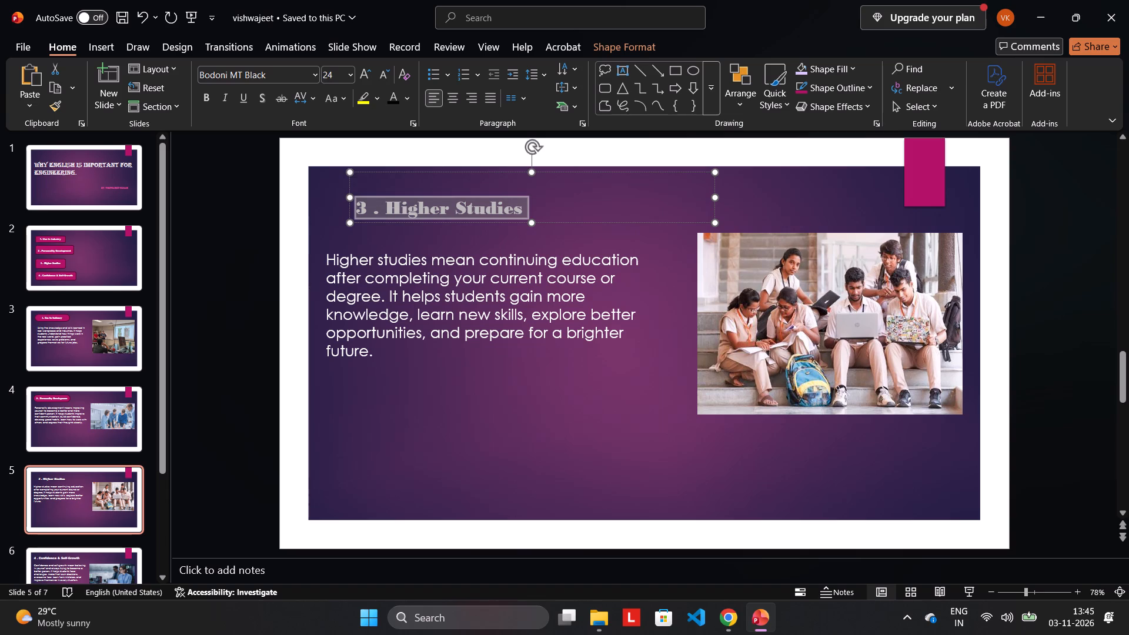
Draw a rounded rectangle about 8.9 cm by 2.05 cm below slide 5's paragraph and fully round its ends into a pill.
{"action": "left_click", "coordinate": [600, 91]}
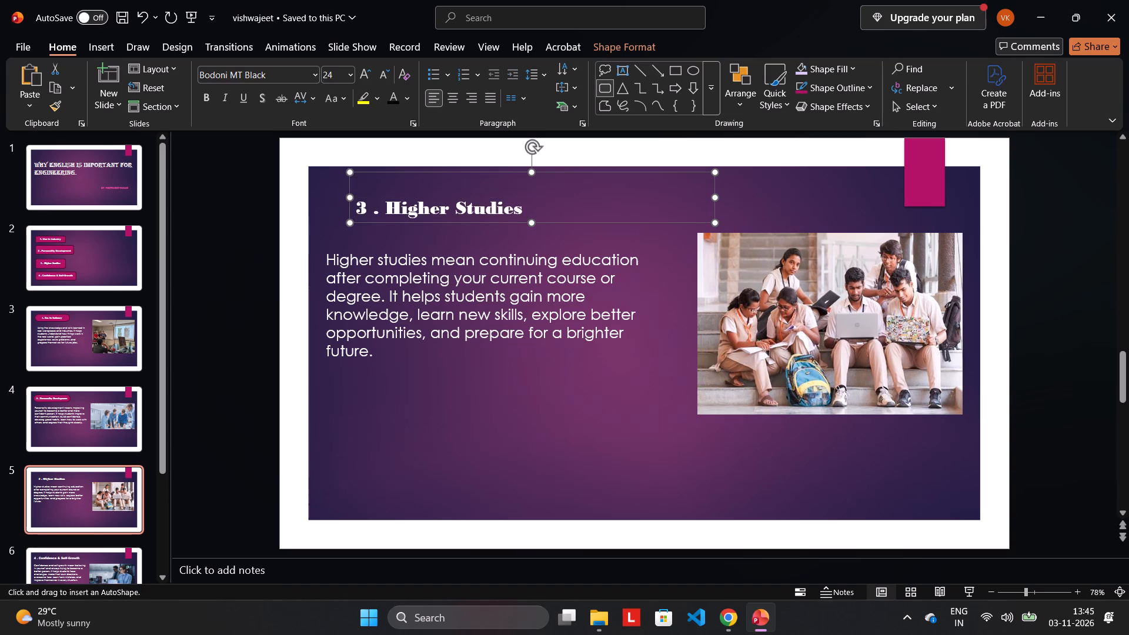
{"action": "left_click_drag", "start_coordinate": [381, 395], "coordinate": [574, 442]}
{"action": "left_click_drag", "start_coordinate": [389, 393], "coordinate": [414, 399]}
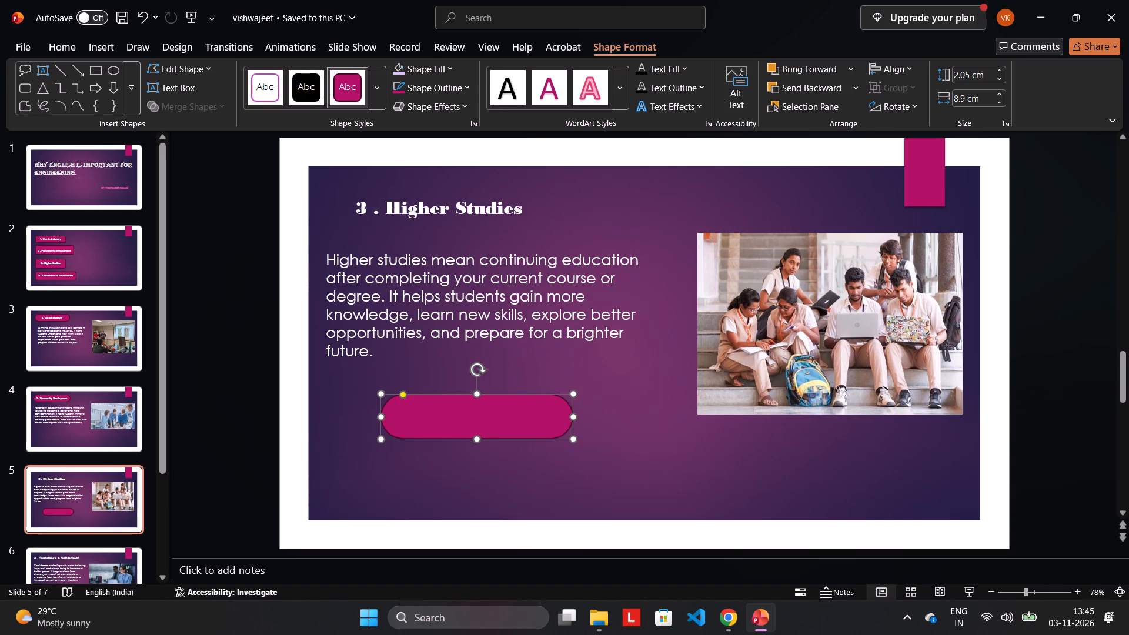
Cut the "3 . Higher Studies" text from its heading box and paste it into the new pill.
{"action": "left_click_drag", "start_coordinate": [356, 205], "coordinate": [547, 217]}
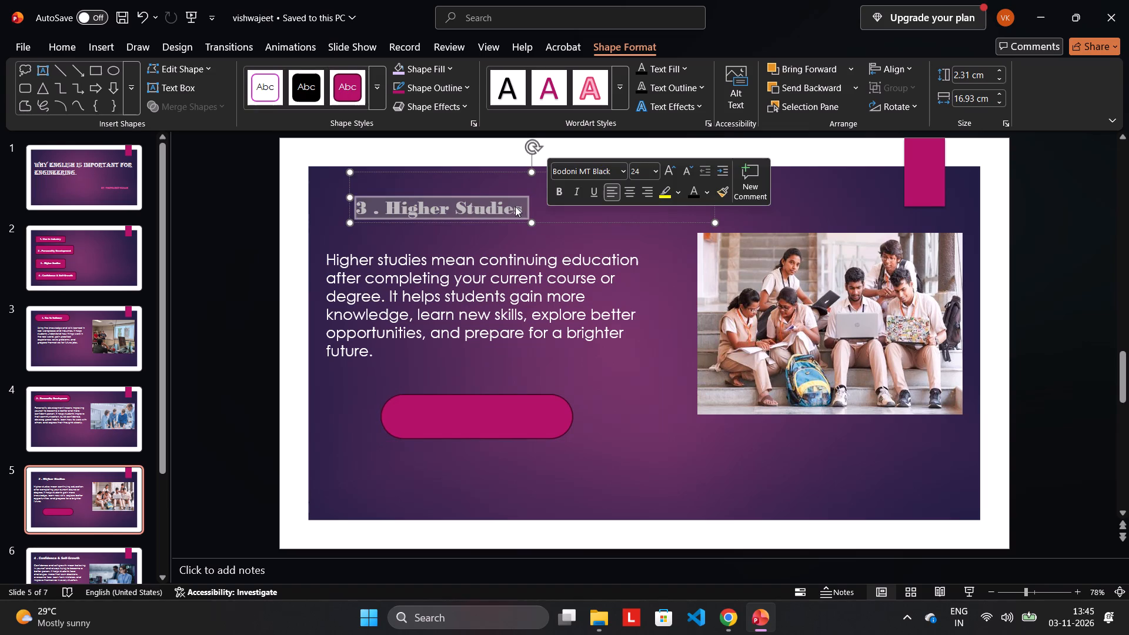
{"action": "key", "text": "ctrl+x"}
{"action": "left_click", "coordinate": [482, 411]}
{"action": "right_click", "coordinate": [482, 411]}
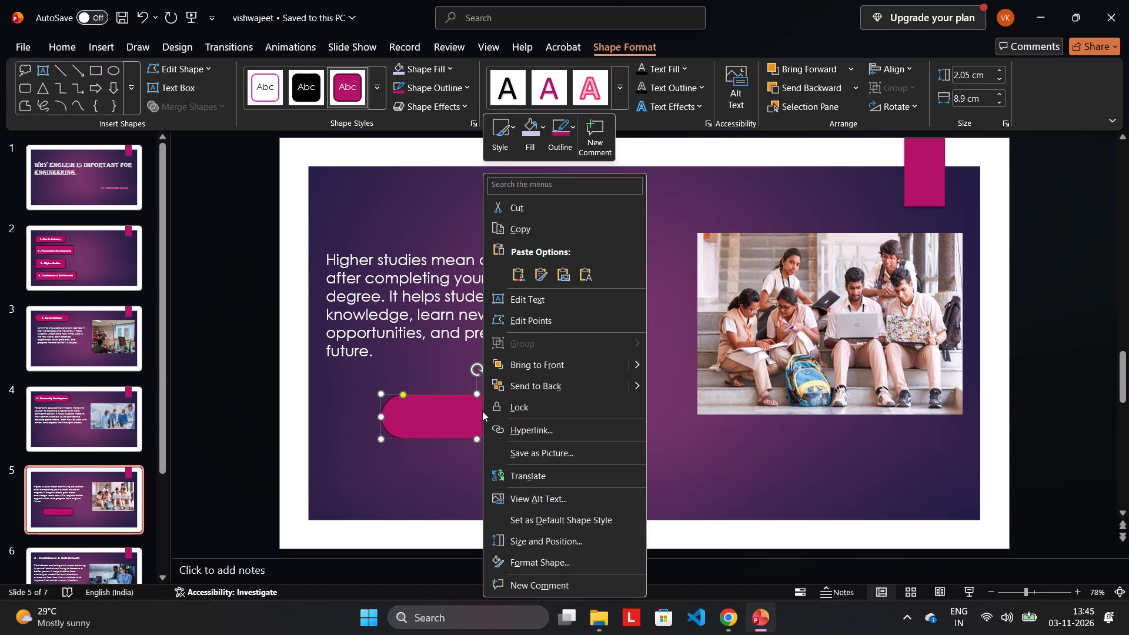
{"action": "double_click", "coordinate": [448, 422]}
{"action": "double_click", "coordinate": [457, 410]}
{"action": "key", "text": "ctrl+v"}
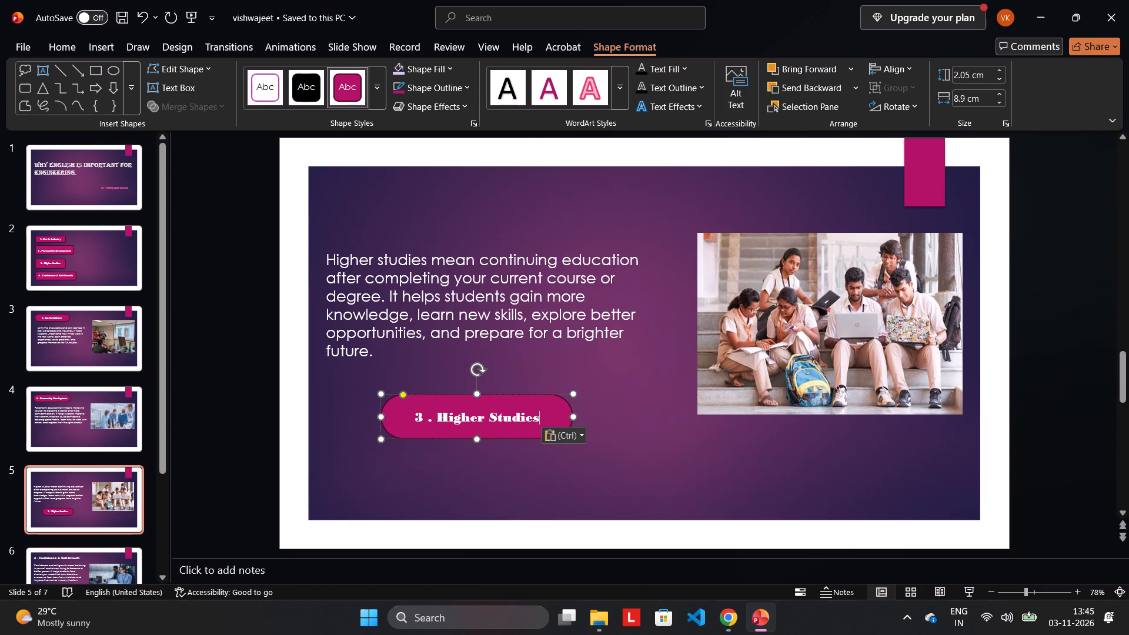
Move the "3 . Higher Studies" pill up into the heading area, aligned with the left edge of the paragraph text.
{"action": "left_click_drag", "start_coordinate": [420, 410], "coordinate": [423, 385]}
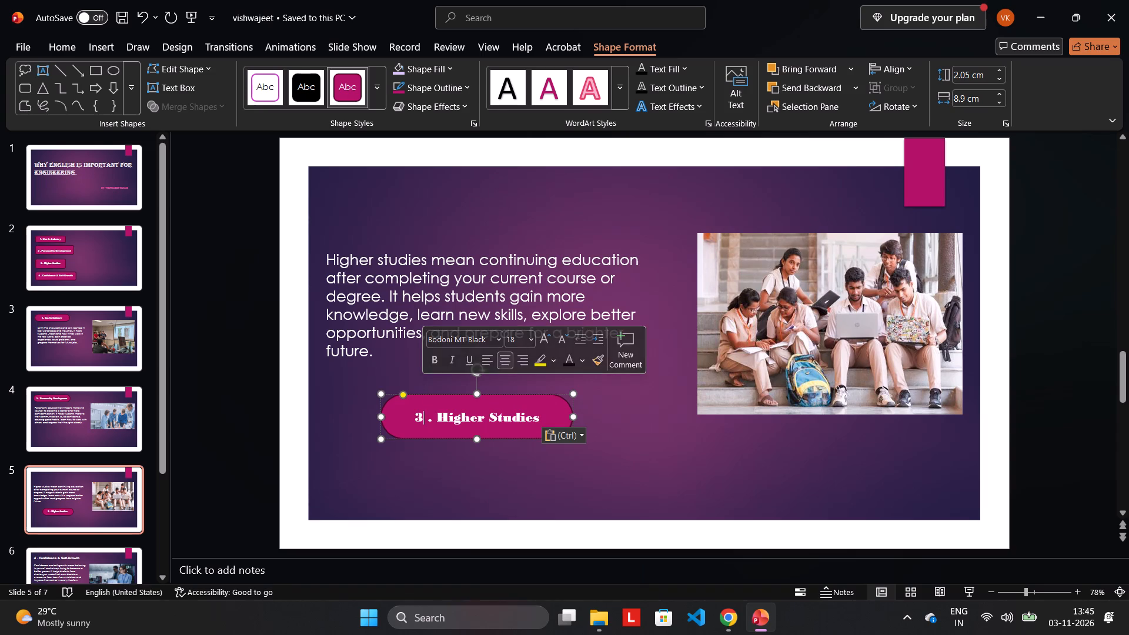
{"action": "left_click_drag", "start_coordinate": [426, 396], "coordinate": [367, 188]}
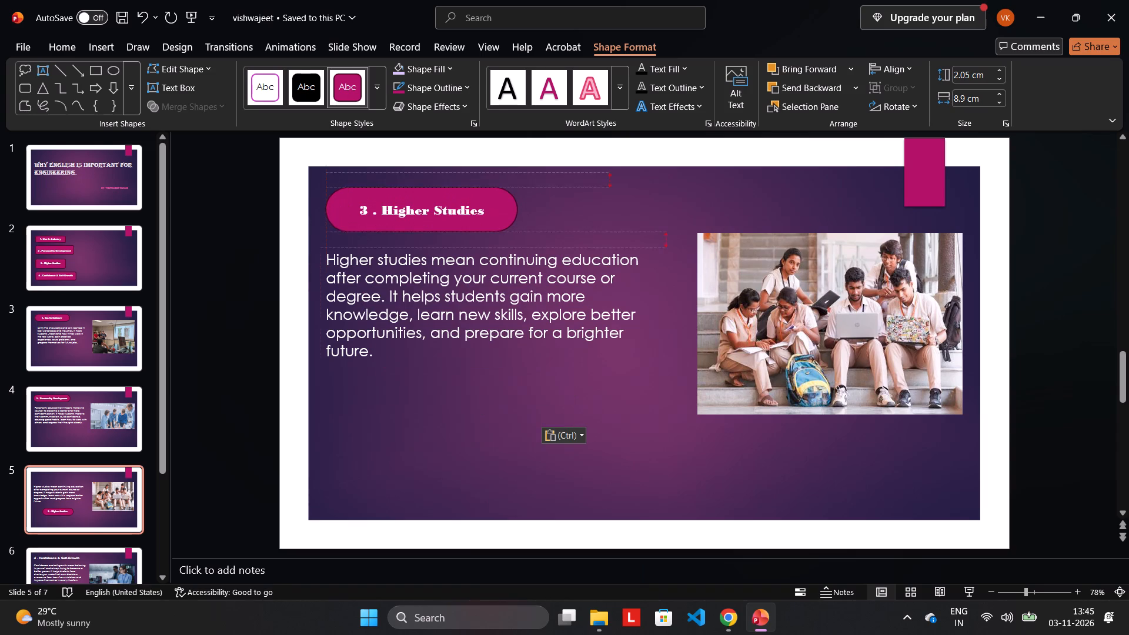
{"action": "left_click_drag", "start_coordinate": [367, 188], "coordinate": [372, 190]}
Move the Higher Studies paragraph slightly down and right to leave more space below the pill.
{"action": "left_click", "coordinate": [412, 341]}
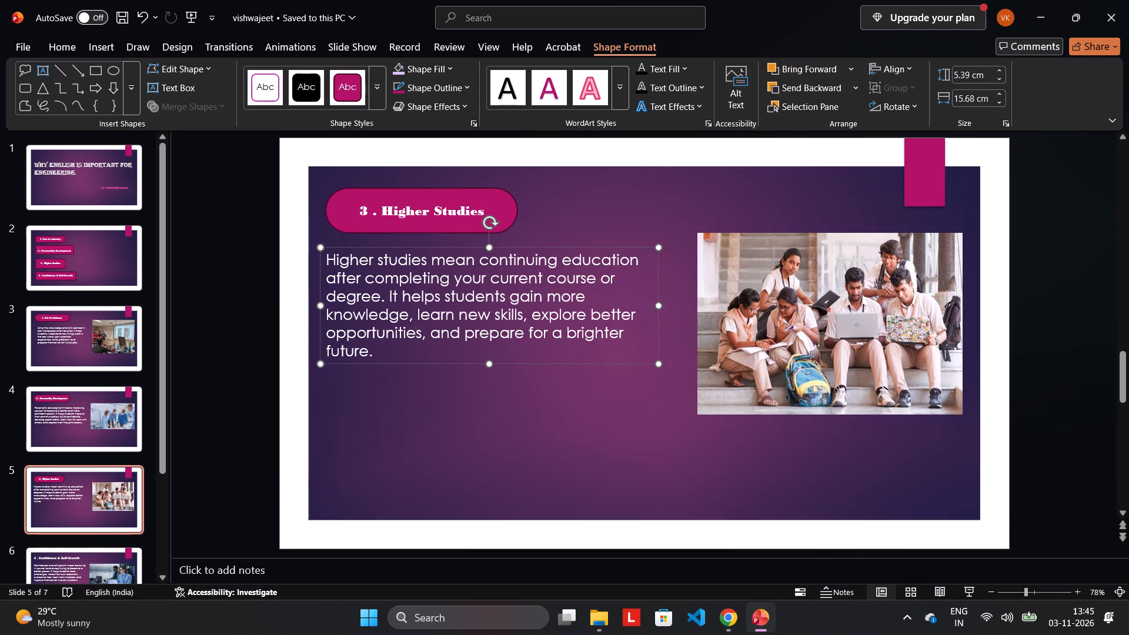
{"action": "left_click_drag", "start_coordinate": [663, 243], "coordinate": [656, 248]}
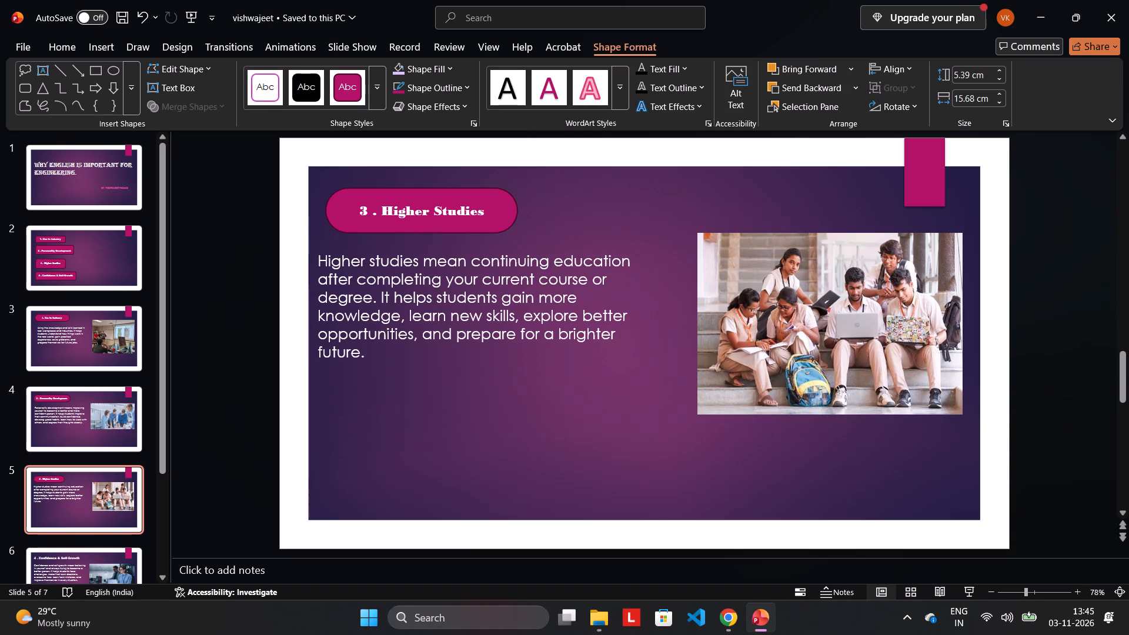
{"action": "left_click_drag", "start_coordinate": [656, 248], "coordinate": [680, 262]}
{"action": "left_click", "coordinate": [672, 237]}
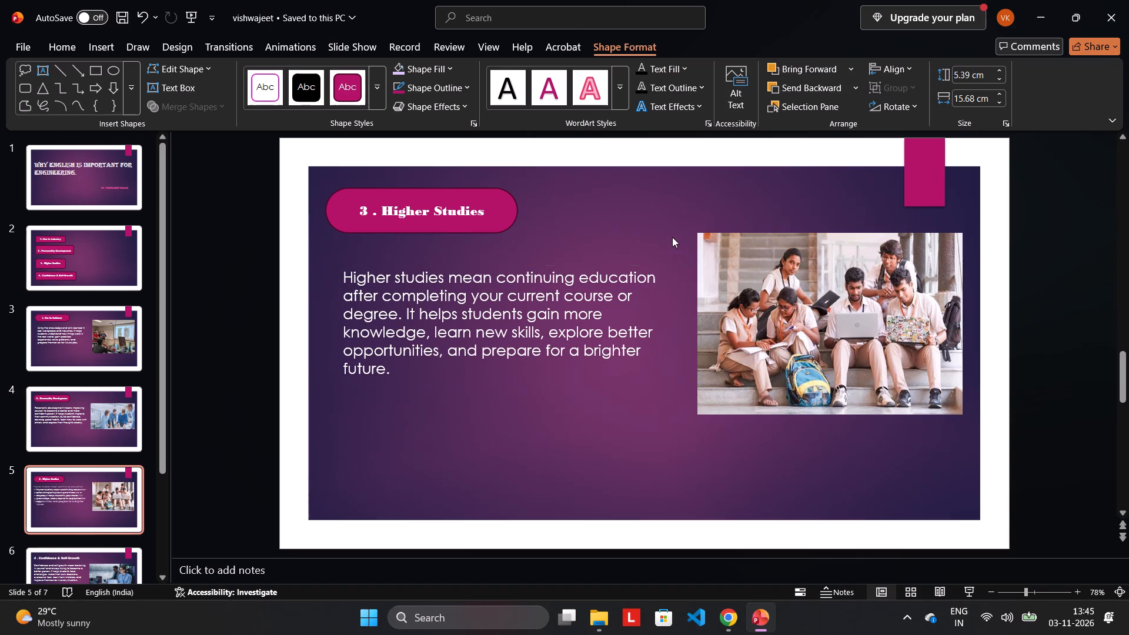
Enlarge the "3 . Higher Studies" pill by extending its lower-right corner outward.
{"action": "left_click", "coordinate": [468, 184]}
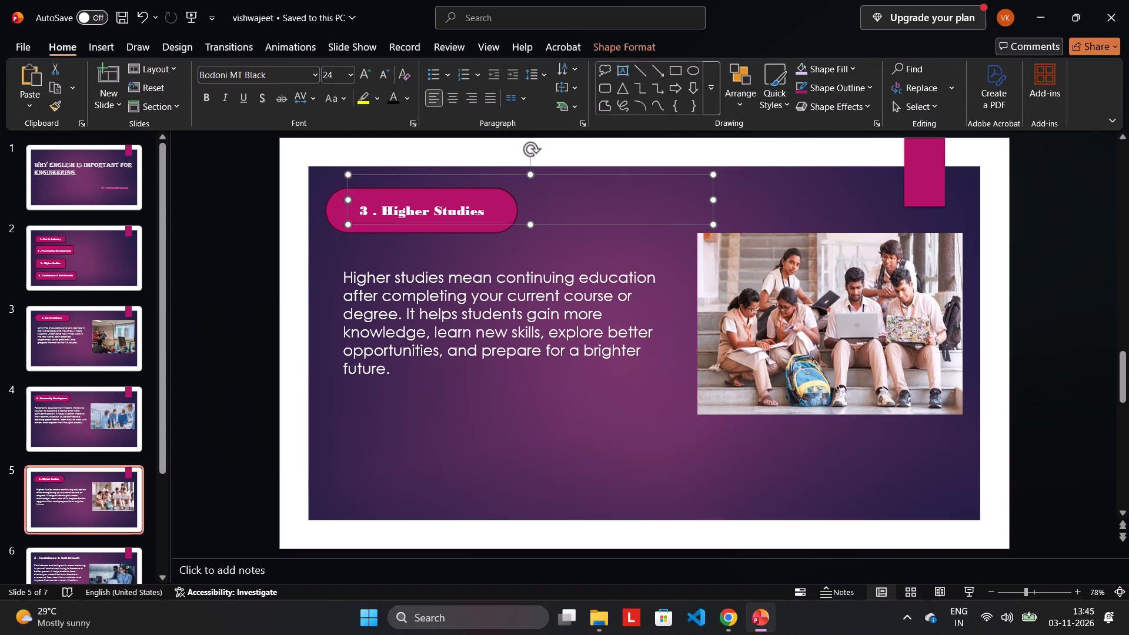
{"action": "double_click", "coordinate": [466, 216]}
{"action": "left_click_drag", "start_coordinate": [518, 232], "coordinate": [551, 245]}
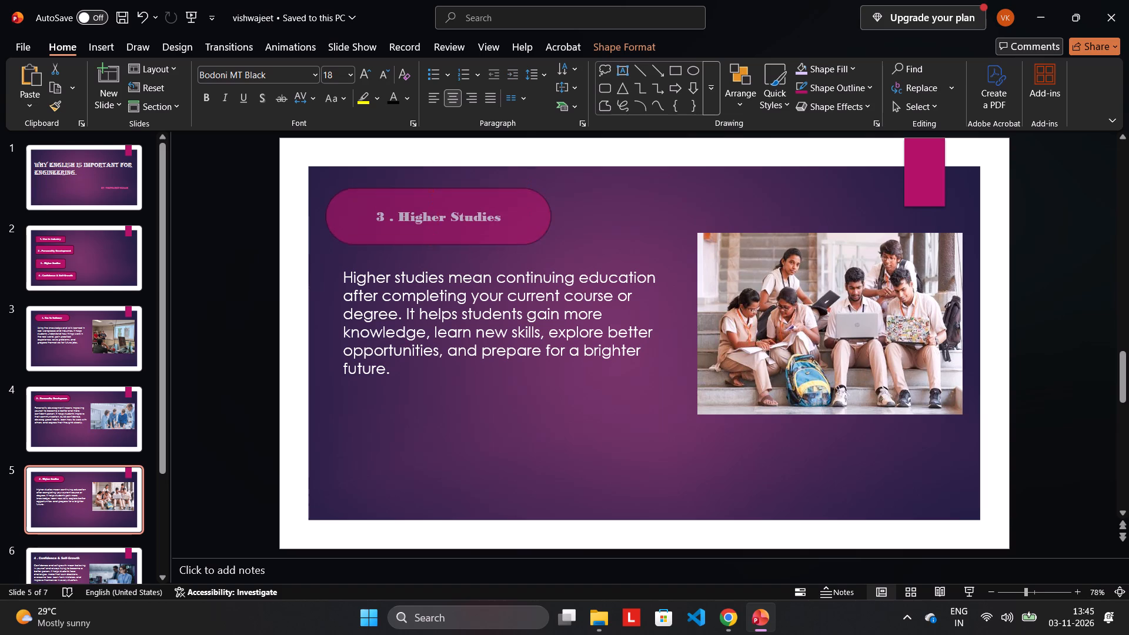
{"action": "left_click_drag", "start_coordinate": [551, 245], "coordinate": [561, 247]}
{"action": "left_click", "coordinate": [592, 217]}
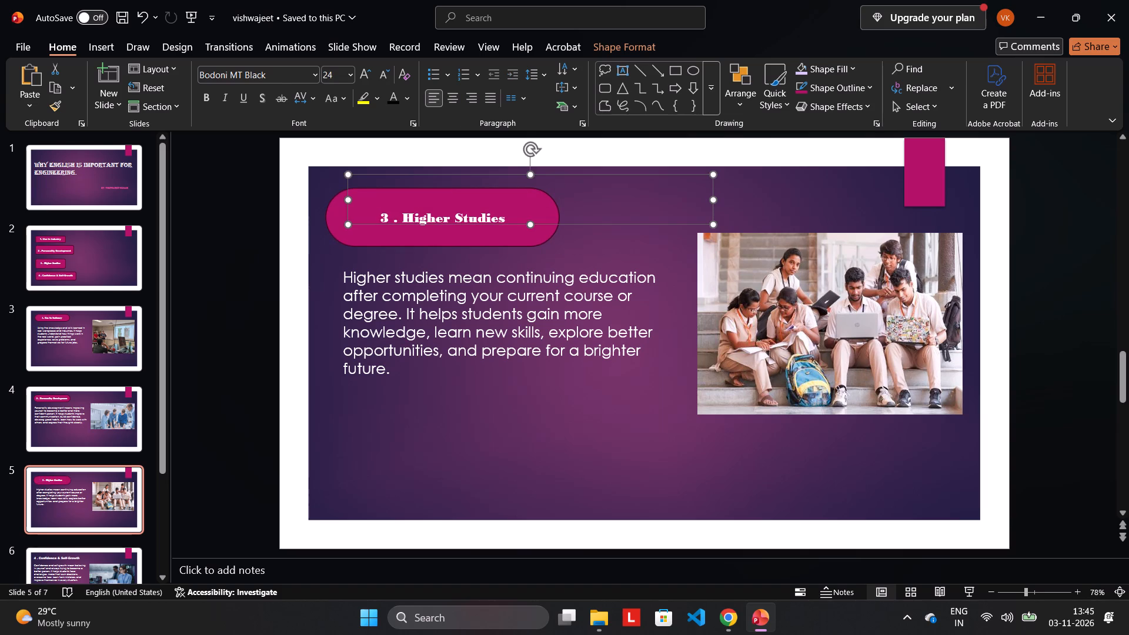
{"action": "left_click", "coordinate": [612, 289]}
Increase the font size of the "3 . Higher Studies" pill heading on slide 5 to 24.
{"action": "left_click", "coordinate": [519, 221]}
{"action": "double_click", "coordinate": [509, 220]}
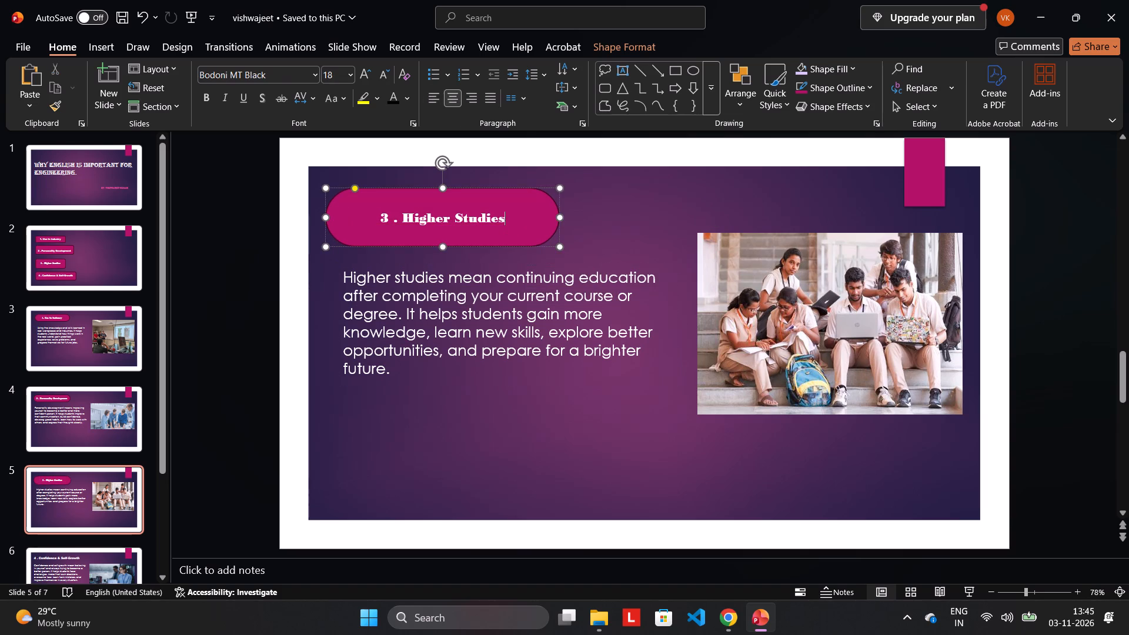
{"action": "left_click", "coordinate": [509, 220]}
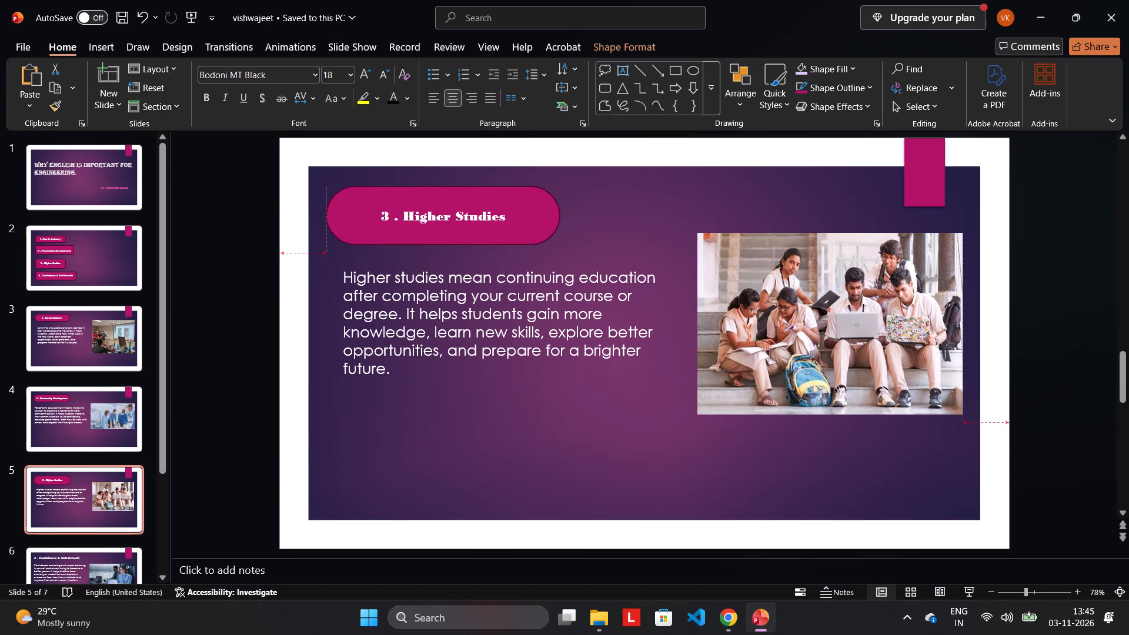
{"action": "left_click", "coordinate": [503, 219]}
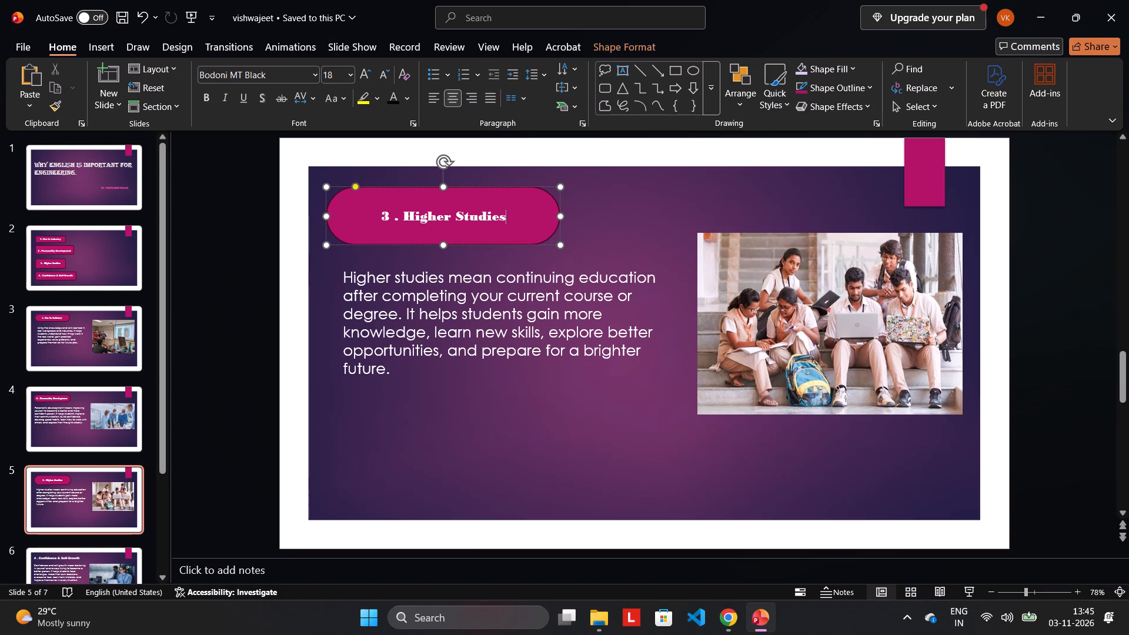
{"action": "left_click_drag", "start_coordinate": [502, 216], "coordinate": [402, 218]}
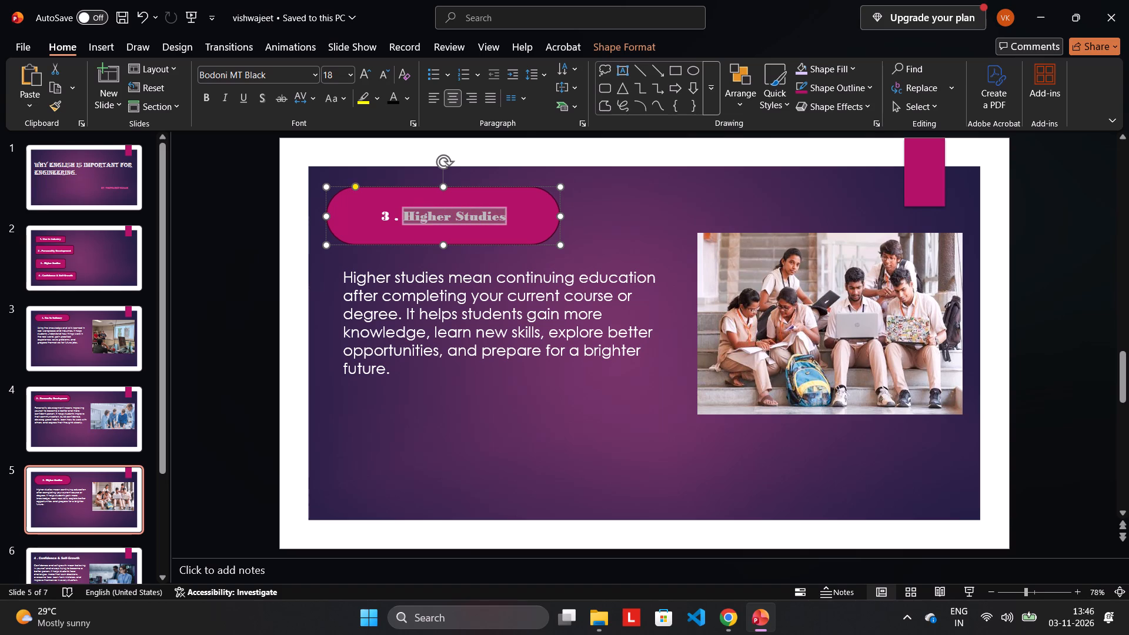
{"action": "left_click_drag", "start_coordinate": [402, 218], "coordinate": [390, 216]}
{"action": "left_click", "coordinate": [379, 212]}
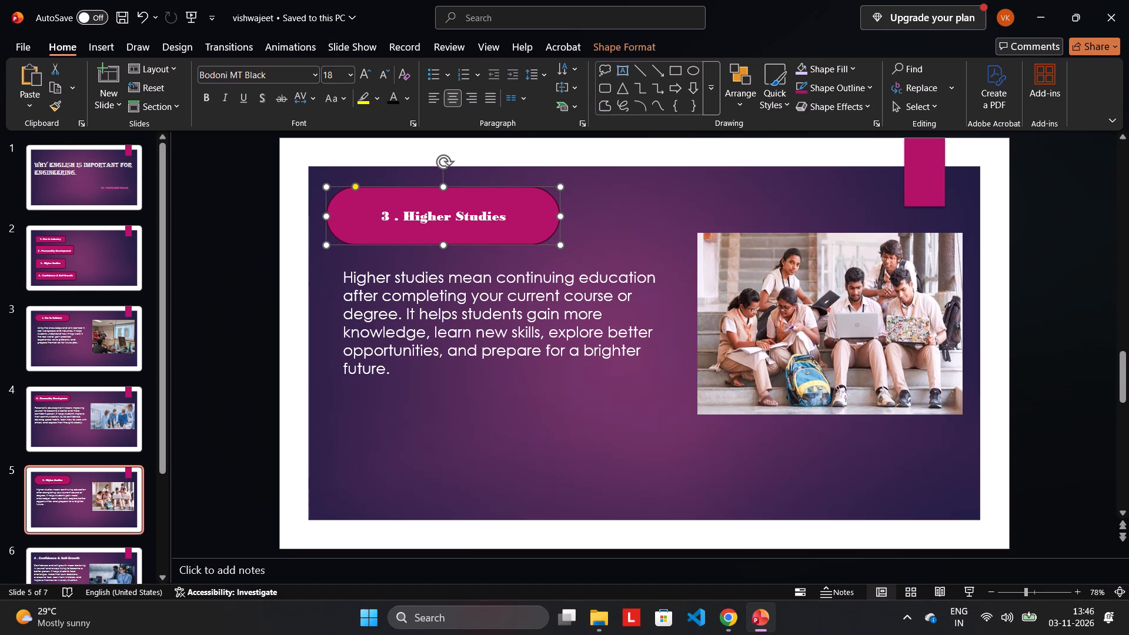
{"action": "key", "text": "ctrl+a"}
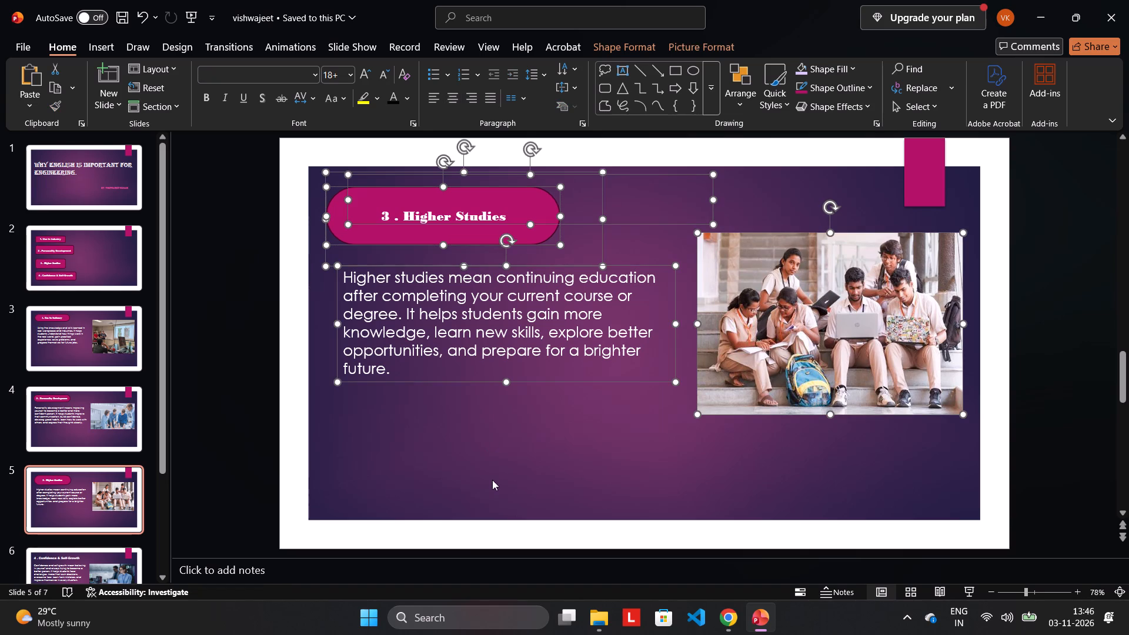
{"action": "left_click", "coordinate": [492, 480]}
{"action": "double_click", "coordinate": [466, 215]}
{"action": "key", "text": "ctrl+a"}
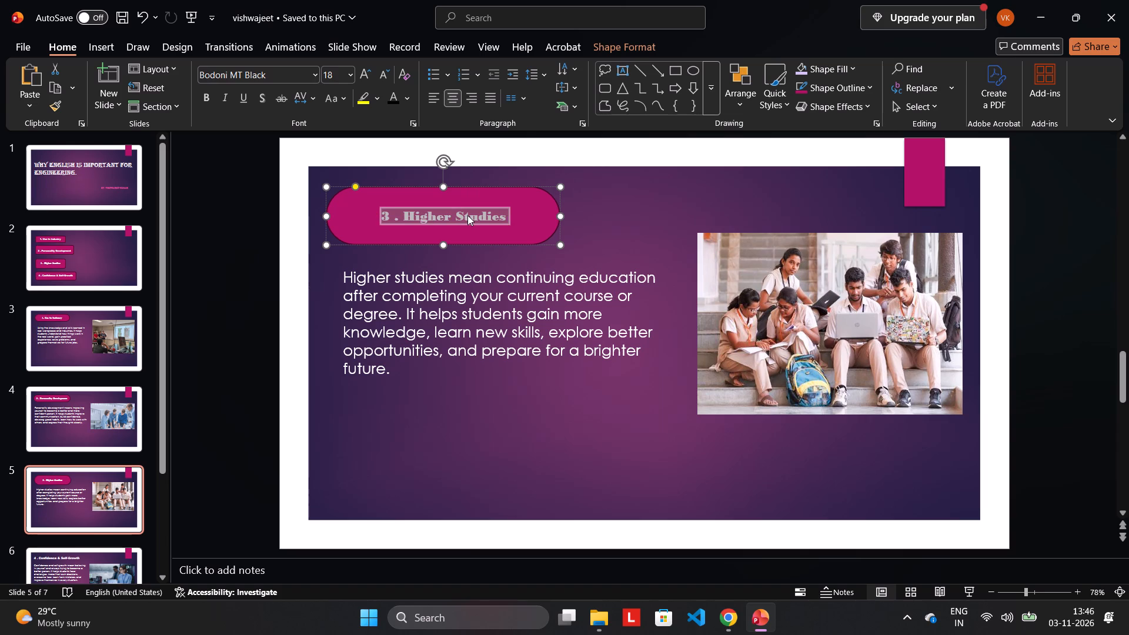
{"action": "left_click", "coordinate": [373, 78]}
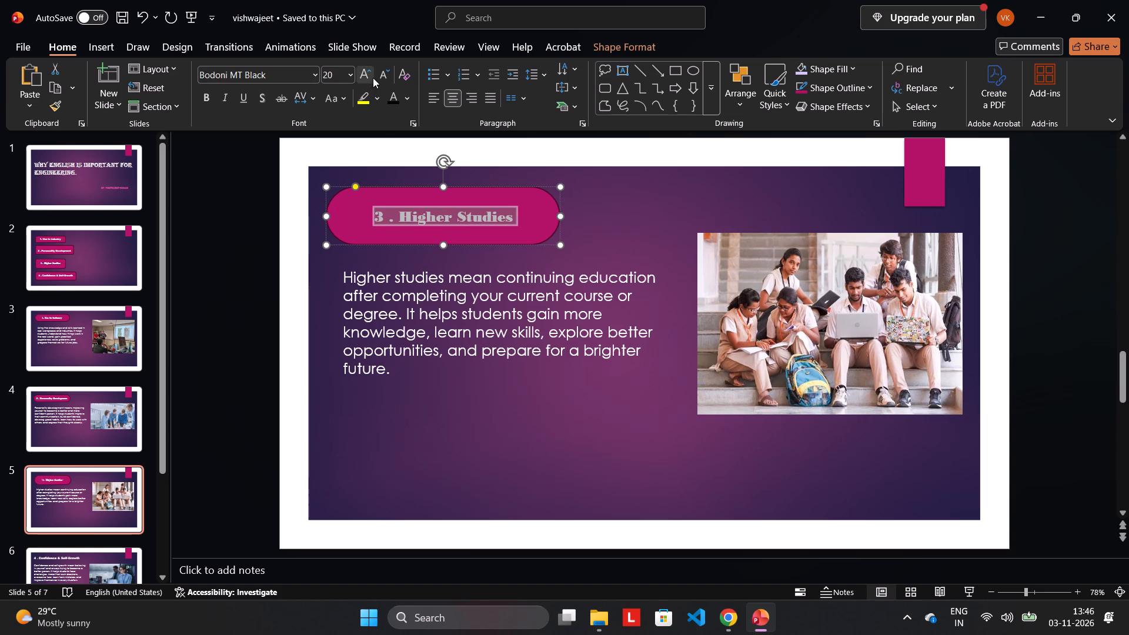
{"action": "left_click", "coordinate": [373, 78]}
{"action": "left_click", "coordinate": [419, 427]}
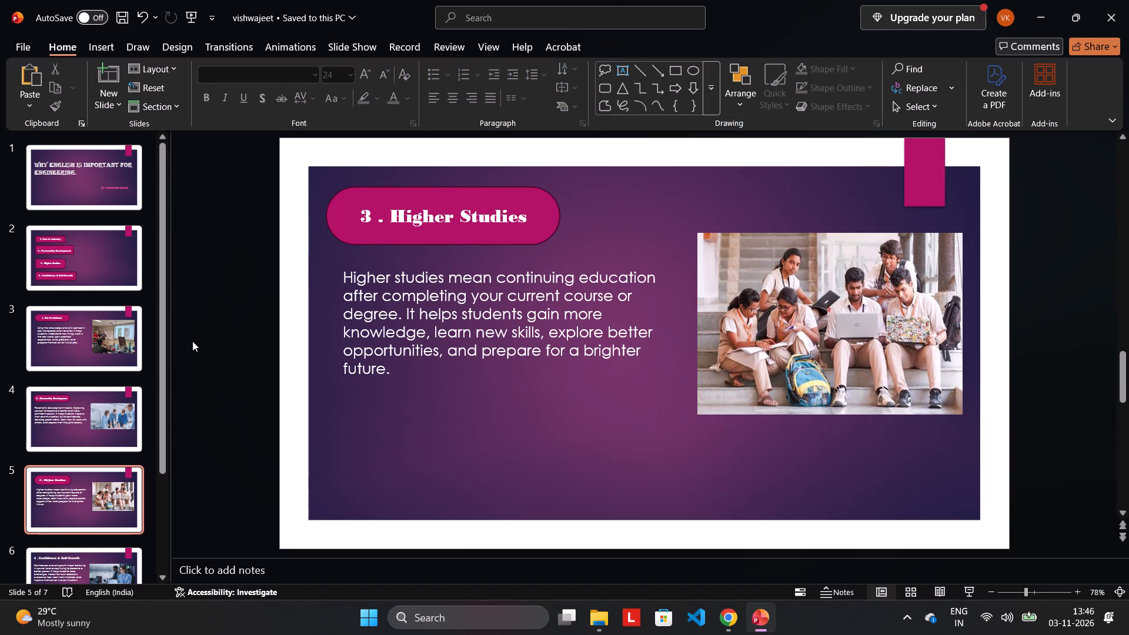
On slide 3, set the "1. Use In Industry" pill heading's font size to 20.
{"action": "left_click", "coordinate": [98, 337]}
{"action": "left_click", "coordinate": [440, 214]}
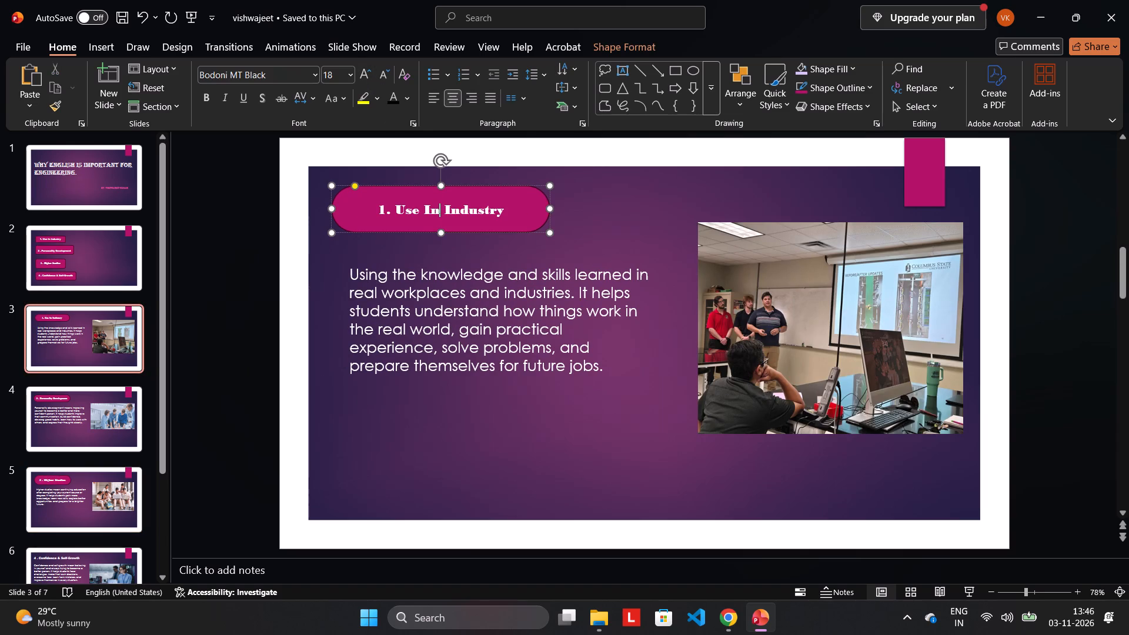
{"action": "key", "text": "ctrl+a"}
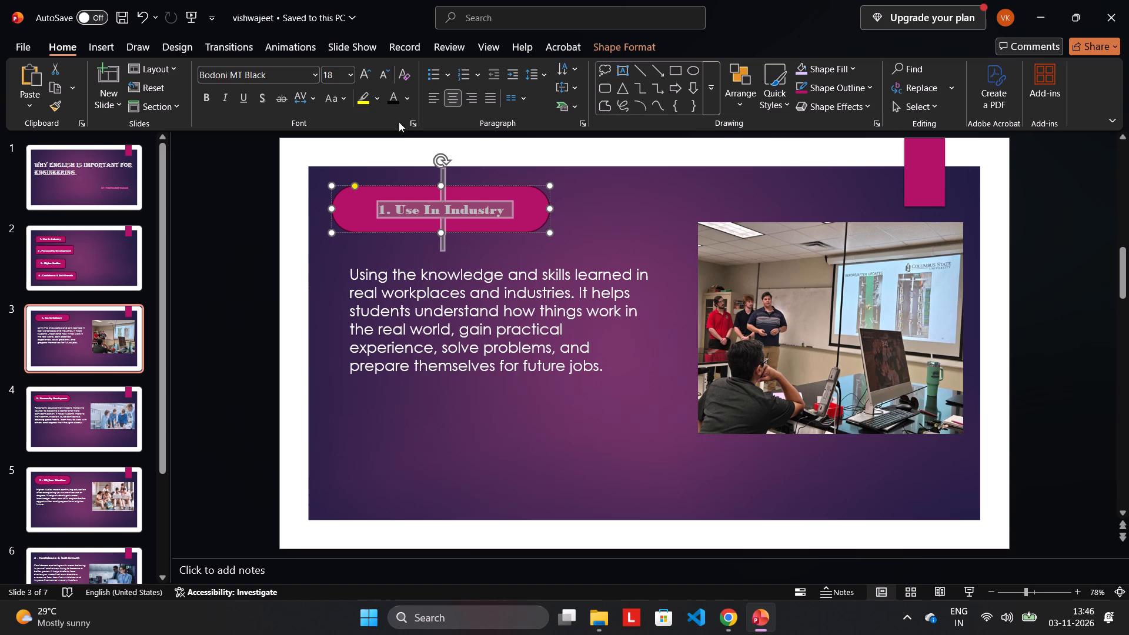
{"action": "left_click", "coordinate": [368, 68]}
{"action": "left_click", "coordinate": [368, 68]}
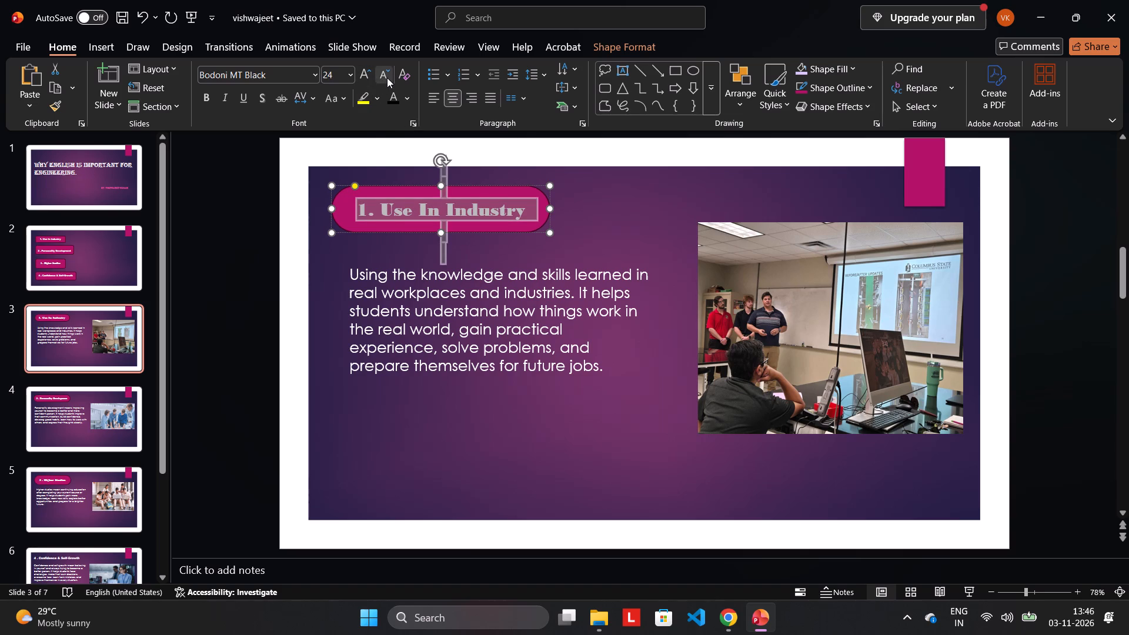
{"action": "left_click", "coordinate": [387, 78]}
{"action": "left_click", "coordinate": [473, 472]}
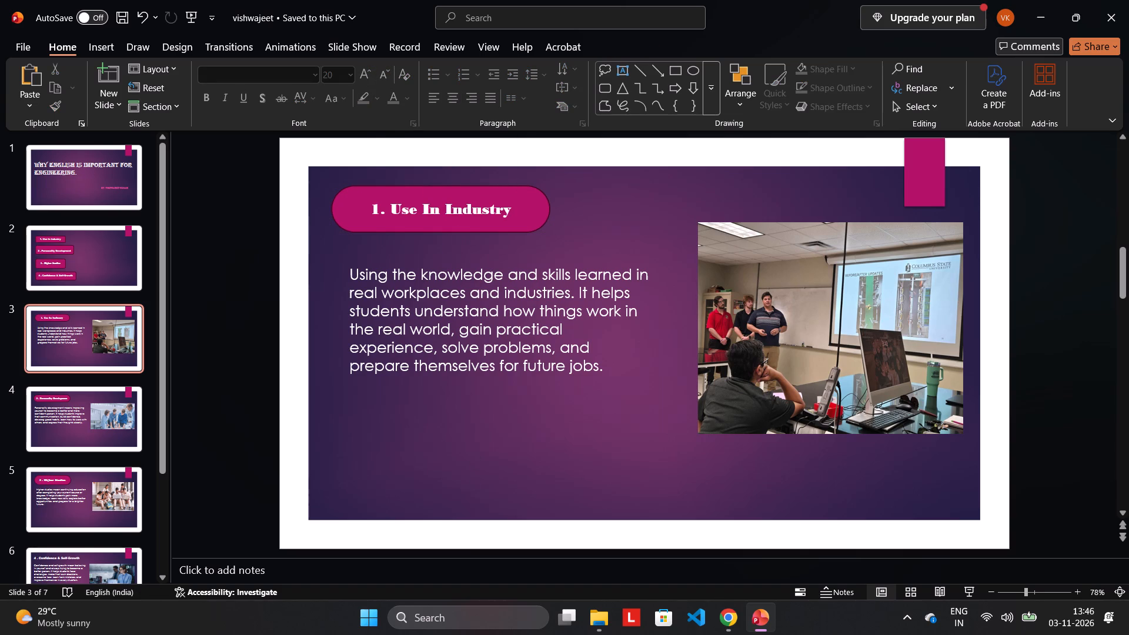
On slide 4, enlarge the "2 . Personality Development" pill heading's text by one font size increment.
{"action": "left_click", "coordinate": [98, 402]}
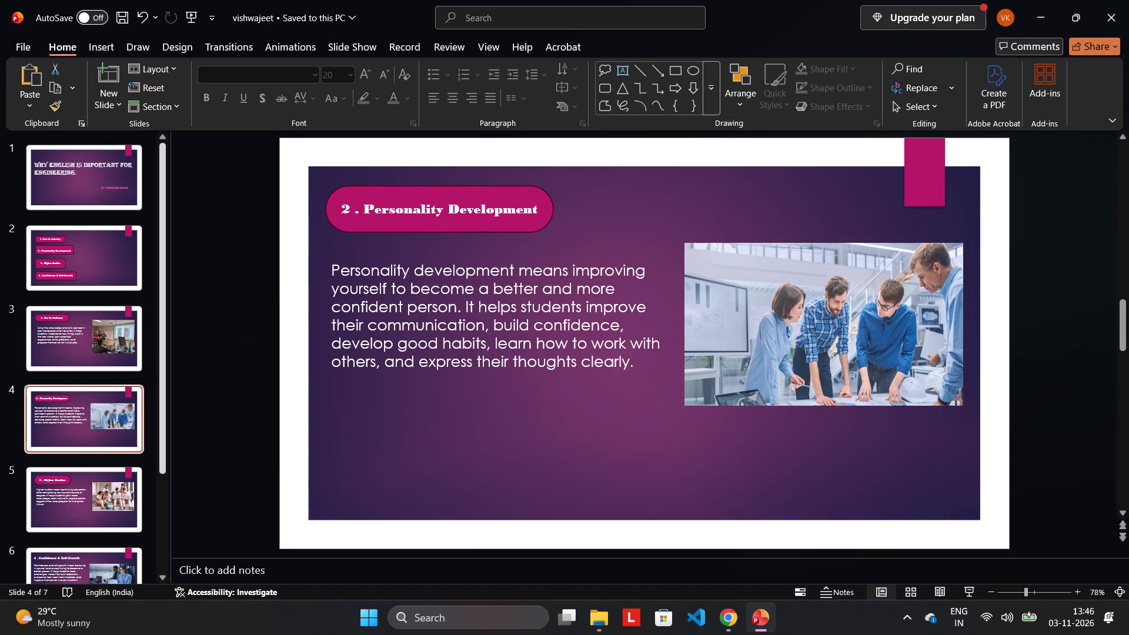
{"action": "left_click", "coordinate": [513, 212]}
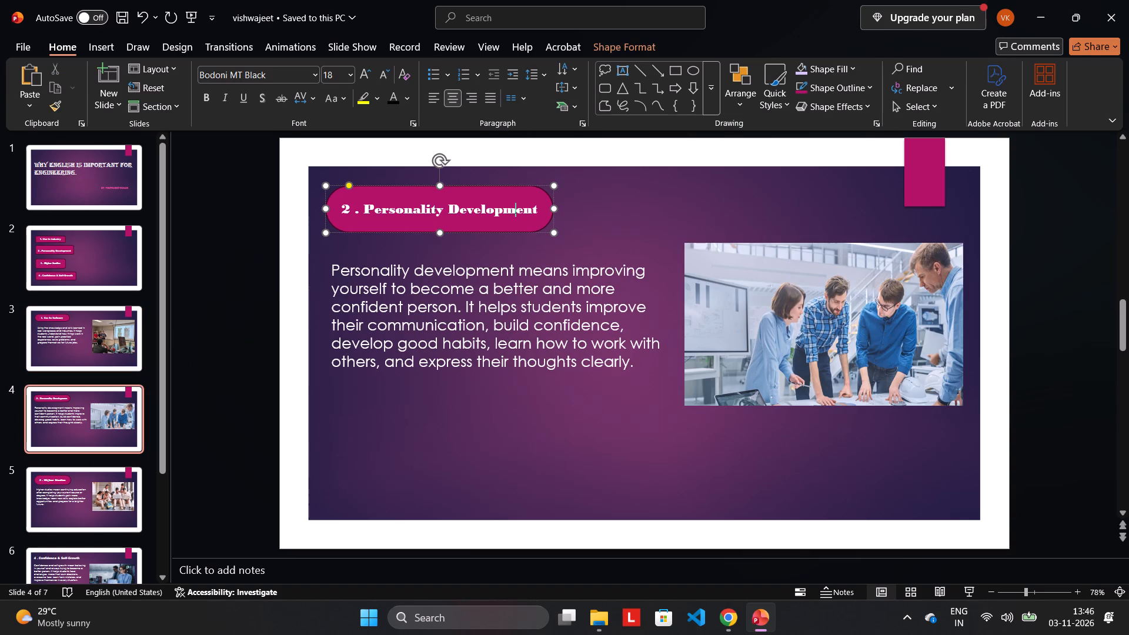
{"action": "key", "text": "ctrl+a"}
{"action": "left_click", "coordinate": [362, 66]}
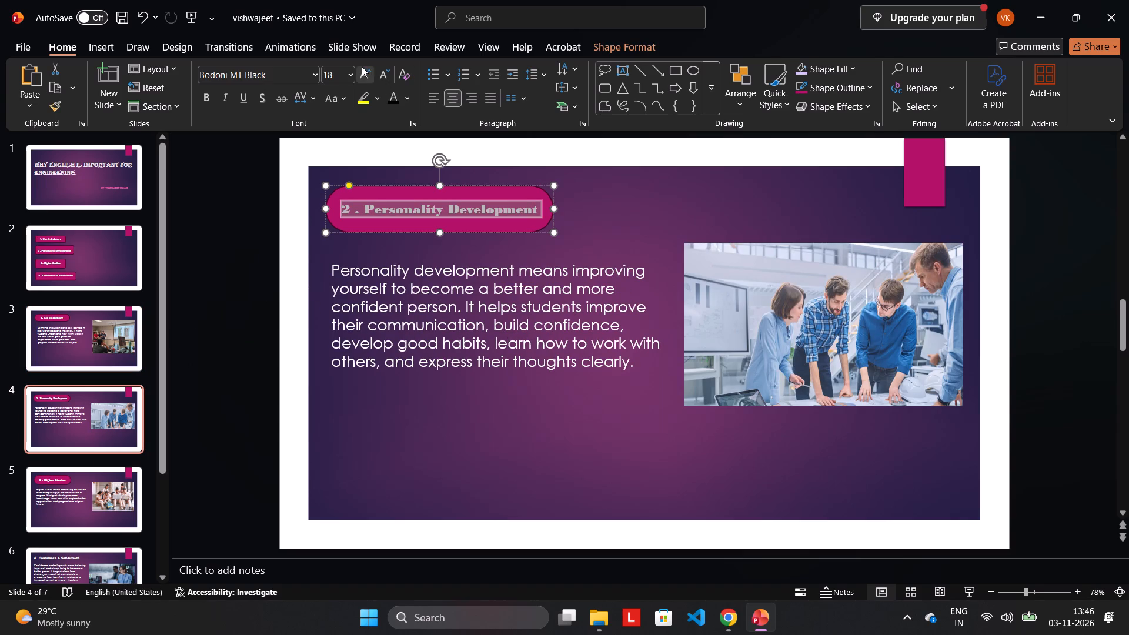
{"action": "left_click", "coordinate": [605, 219]}
Widen the "2 . Personality Development" pill to the right so the heading fits on one line.
{"action": "left_click", "coordinate": [513, 201]}
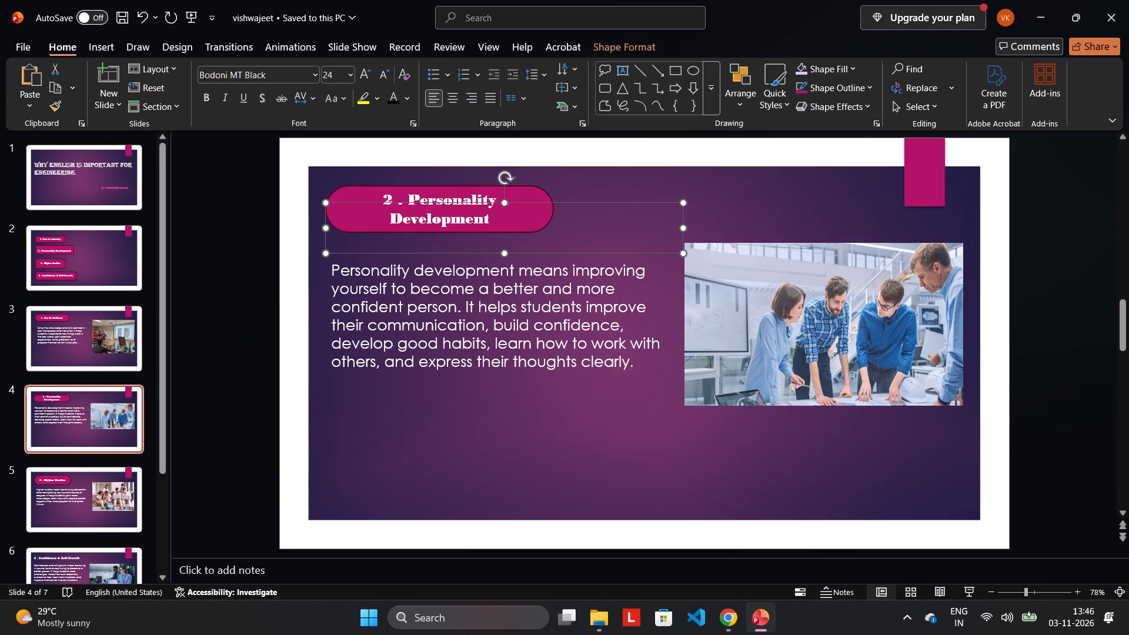
{"action": "double_click", "coordinate": [520, 212]}
{"action": "left_click_drag", "start_coordinate": [556, 207], "coordinate": [611, 209]}
{"action": "left_click", "coordinate": [659, 203]}
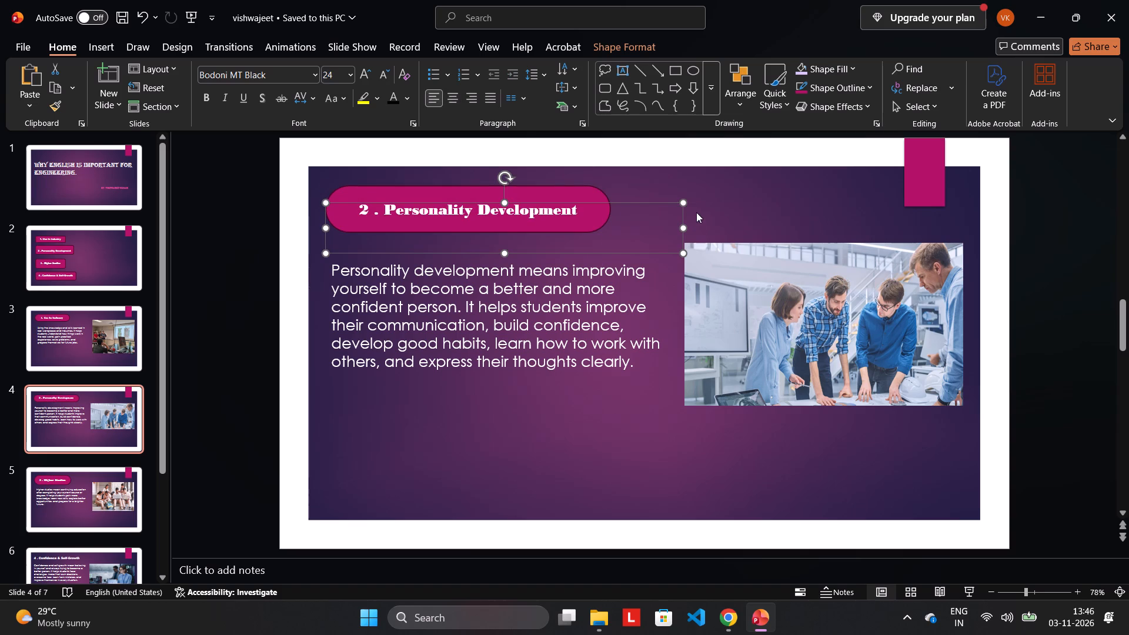
{"action": "left_click", "coordinate": [721, 198]}
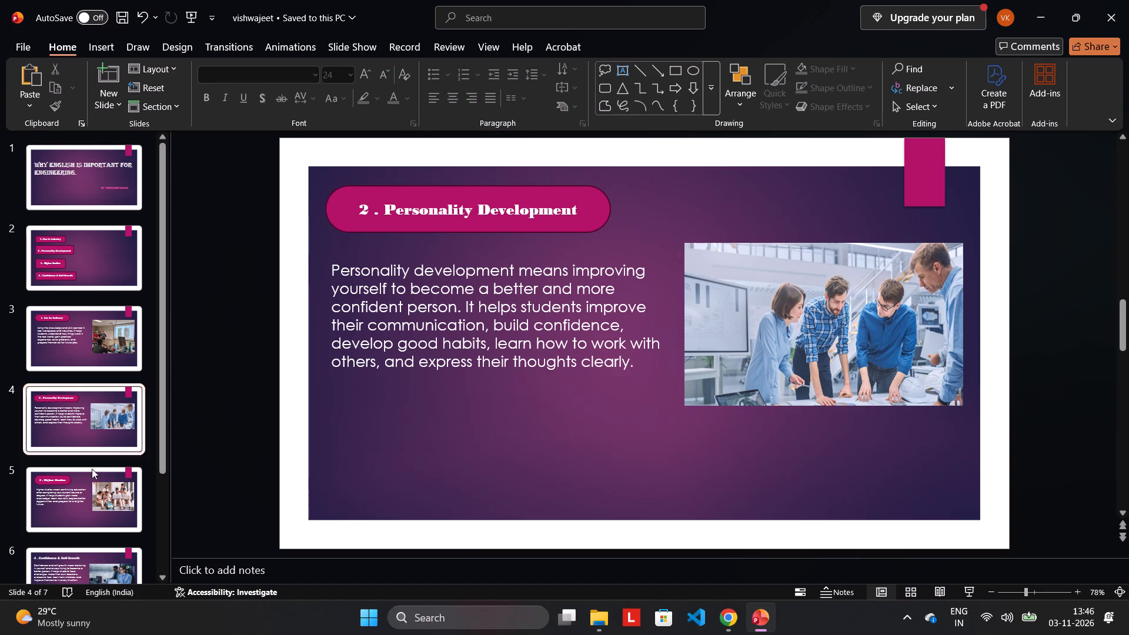
On slide 6, cut all the "4 . Confidence & Self-Growth" heading text from its text box.
{"action": "left_click", "coordinate": [85, 501]}
{"action": "left_click", "coordinate": [85, 559]}
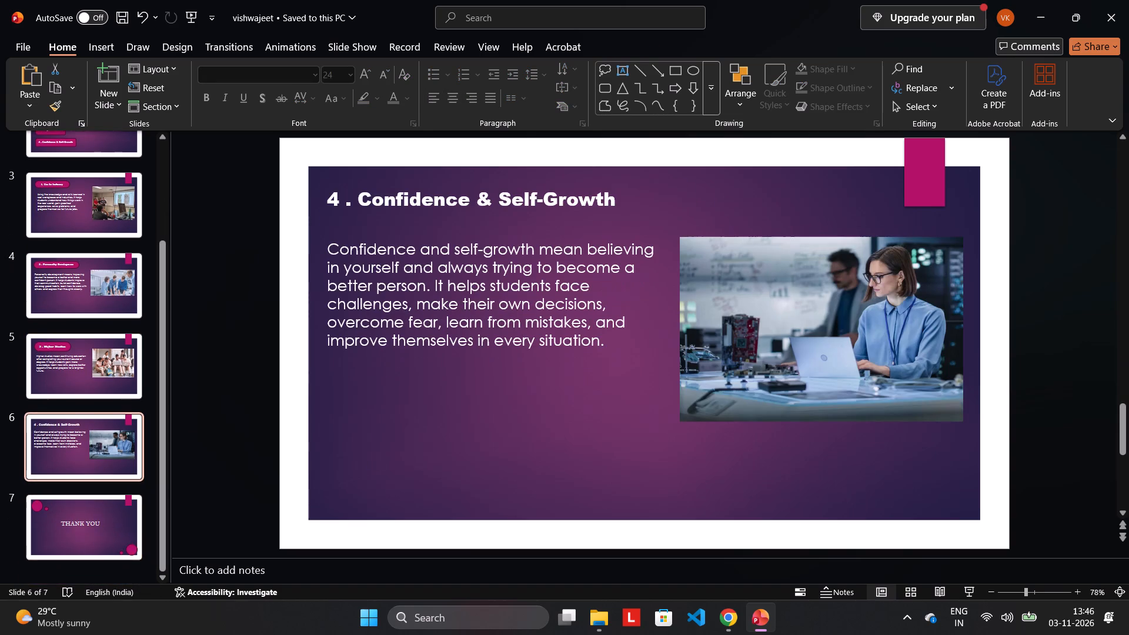
{"action": "left_click_drag", "start_coordinate": [615, 198], "coordinate": [390, 190]}
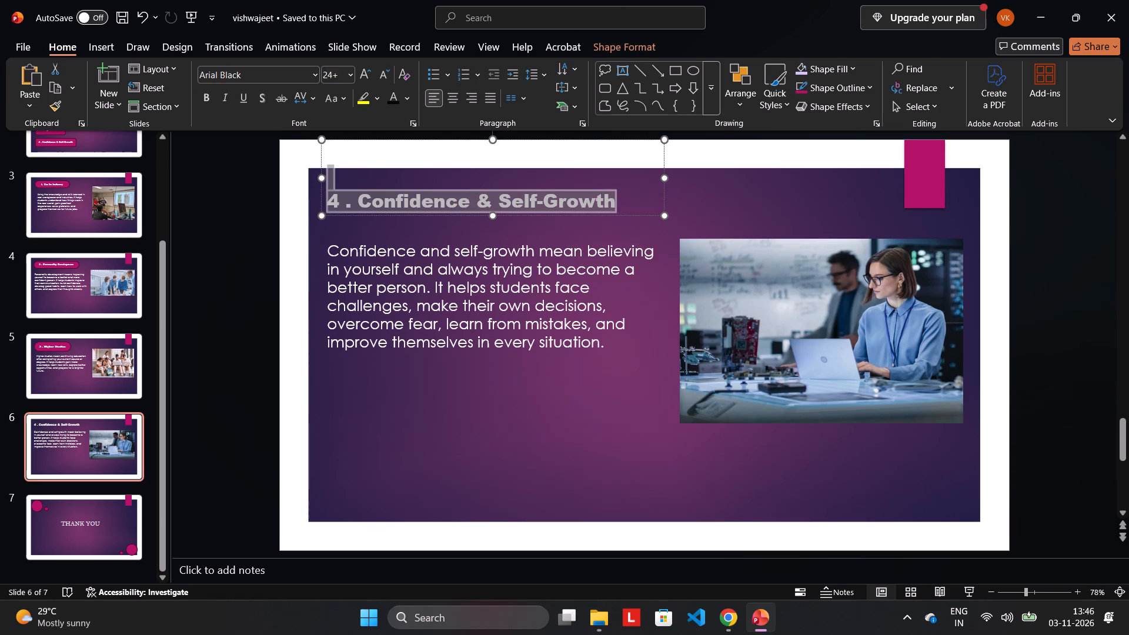
{"action": "left_click_drag", "start_coordinate": [390, 190], "coordinate": [372, 198]}
{"action": "left_click", "coordinate": [639, 198]}
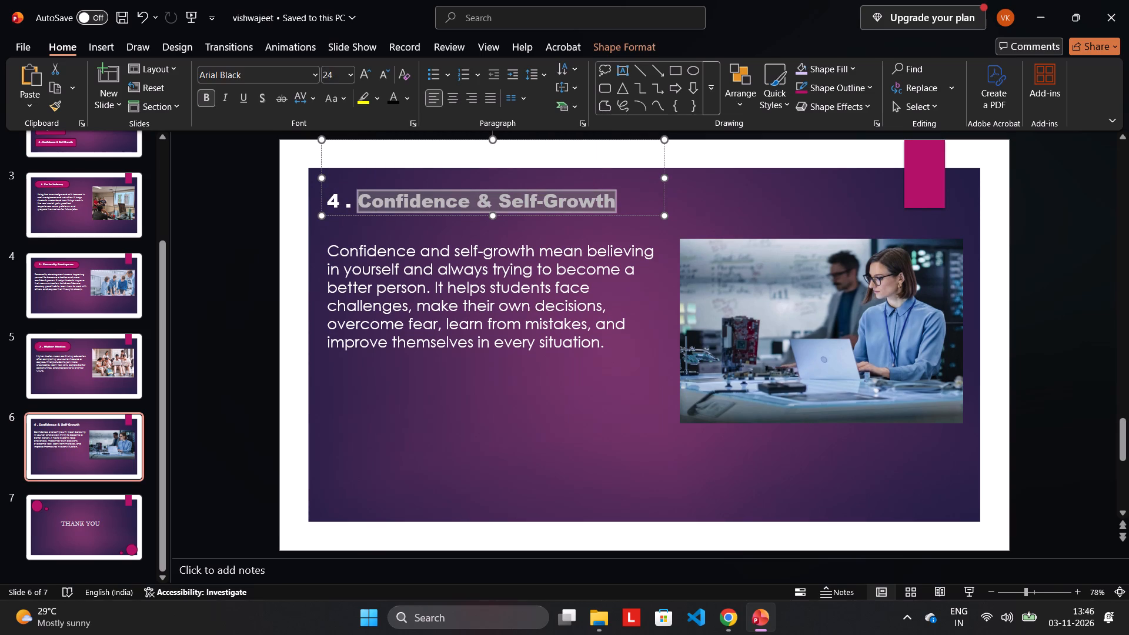
{"action": "key", "text": "ctrl+a"}
{"action": "left_click", "coordinate": [616, 196]}
{"action": "key", "text": "ctrl+a"}
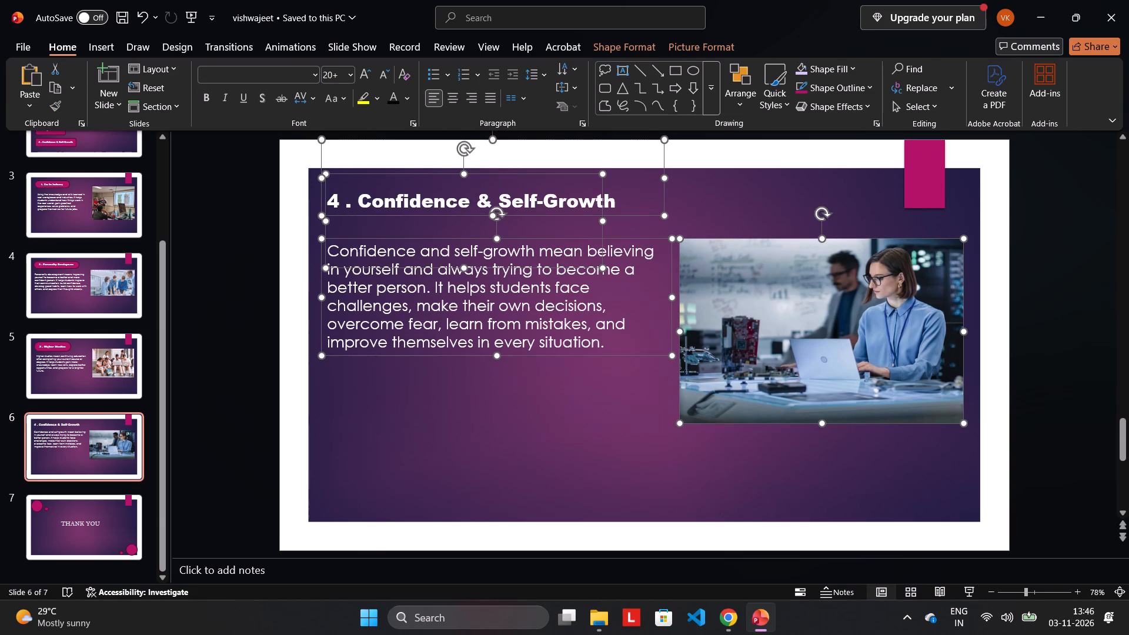
{"action": "key", "text": "ctrl+a"}
{"action": "key", "text": "ctrl+a"}
{"action": "left_click_drag", "start_coordinate": [601, 193], "coordinate": [609, 200]}
{"action": "left_click", "coordinate": [620, 198]}
{"action": "left_click", "coordinate": [560, 454]}
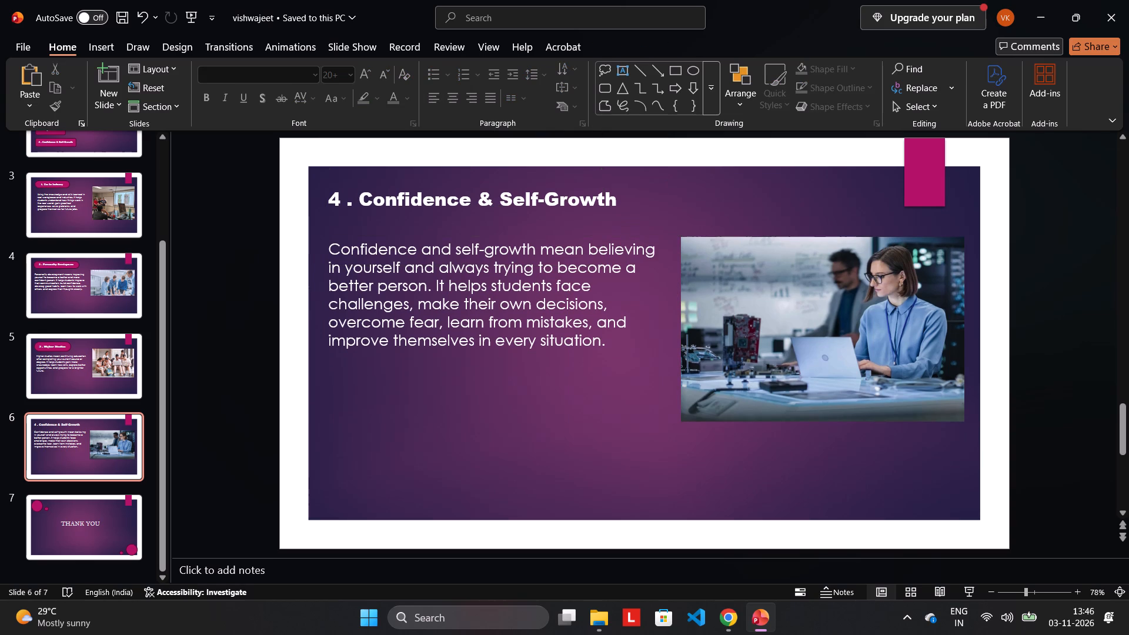
{"action": "double_click", "coordinate": [534, 193]}
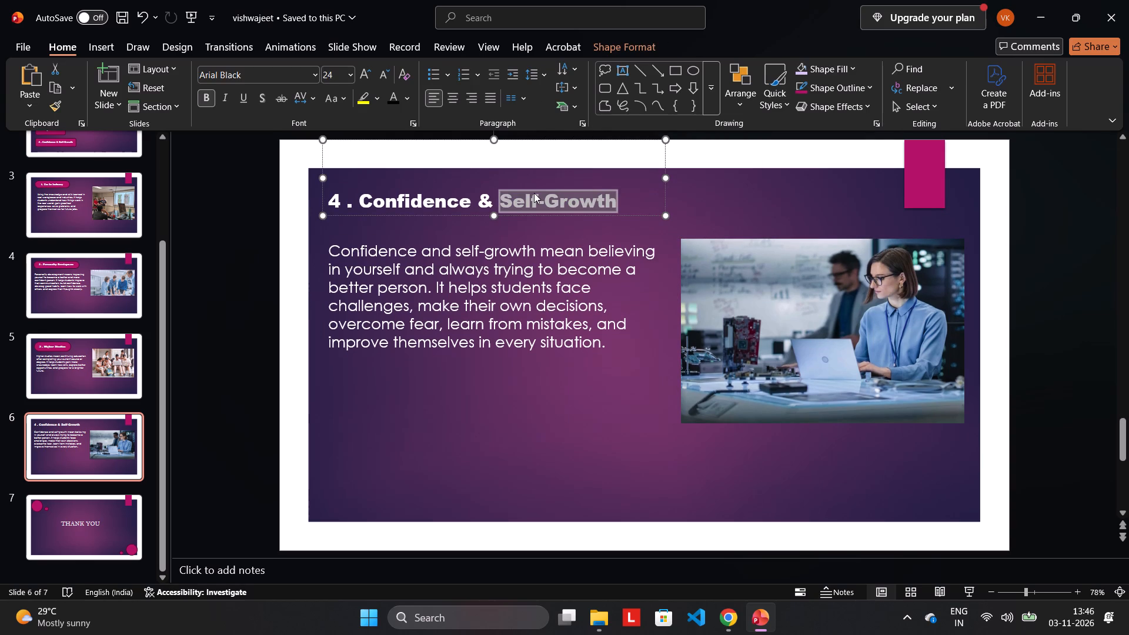
{"action": "key", "text": "ctrl+a"}
{"action": "key", "text": "ctrl+c"}
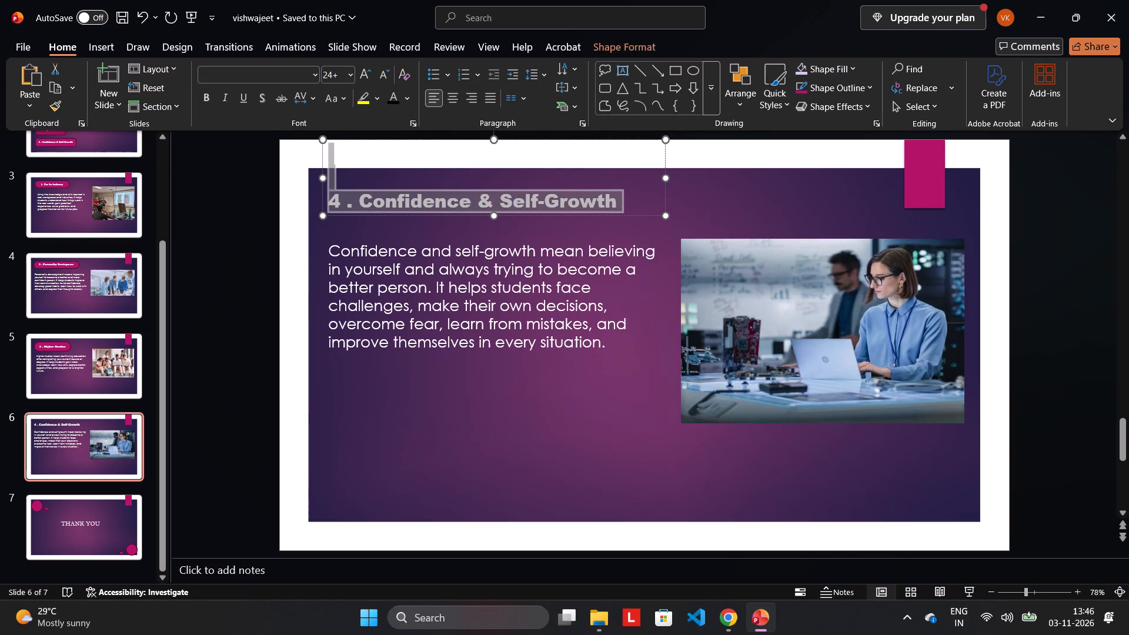
{"action": "key", "text": "ctrl+x"}
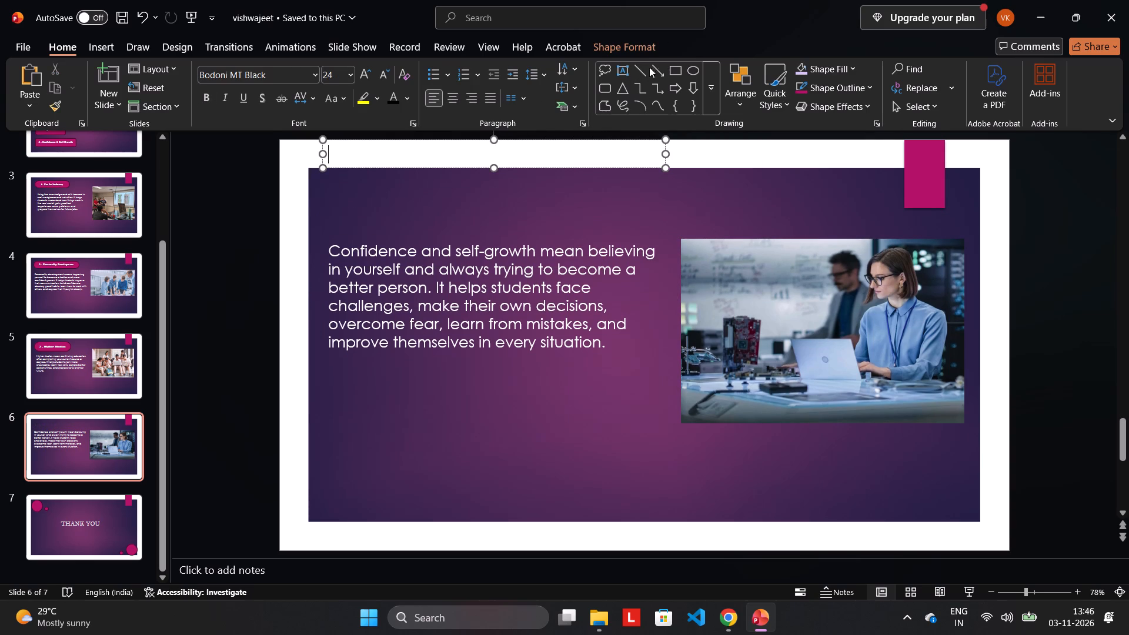
Draw a rounded rectangle about 12.84 cm by 1.83 cm above the slide 6 paragraph and round its corners fully into a pill.
{"action": "left_click", "coordinate": [598, 84]}
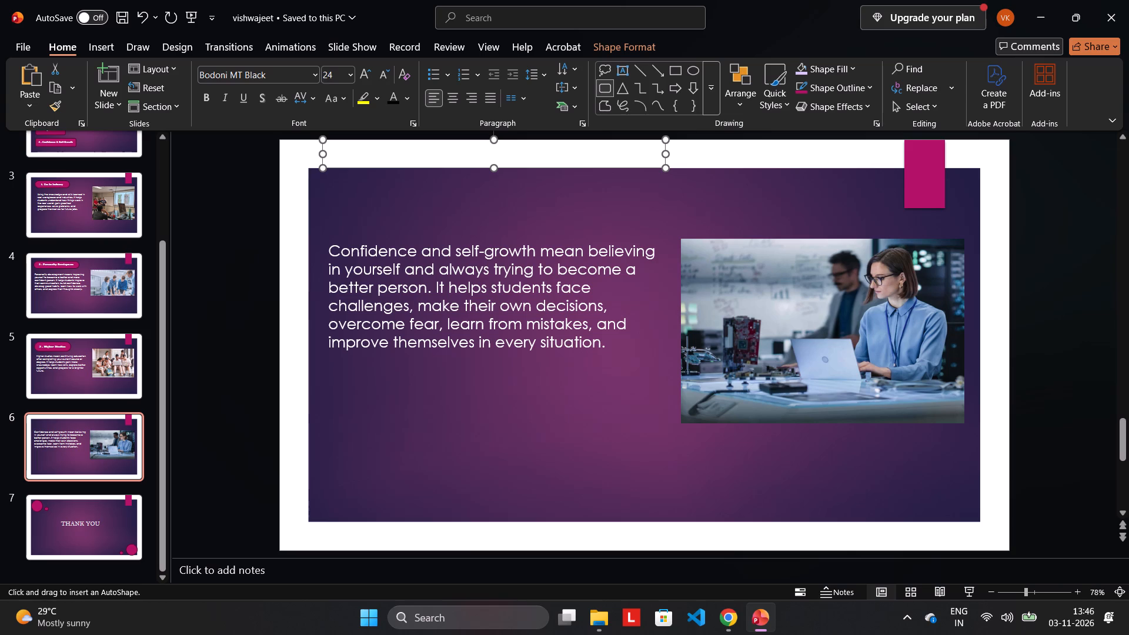
{"action": "left_click_drag", "start_coordinate": [358, 193], "coordinate": [632, 232]}
{"action": "left_click_drag", "start_coordinate": [365, 190], "coordinate": [387, 195]}
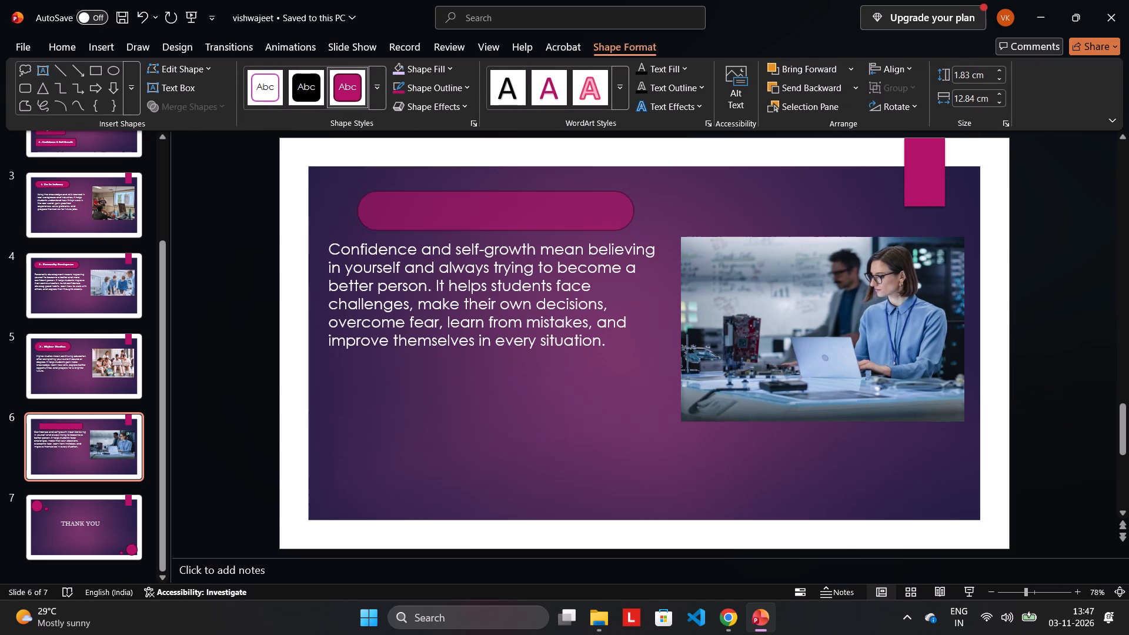
{"action": "left_click_drag", "start_coordinate": [387, 195], "coordinate": [391, 196]}
{"action": "left_click", "coordinate": [495, 232]}
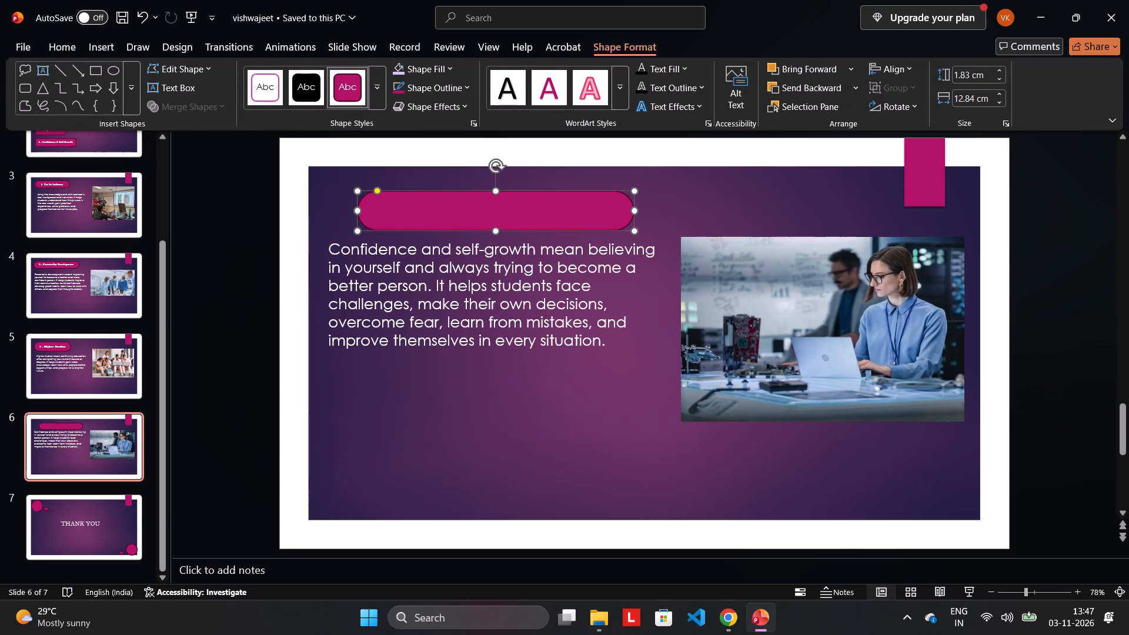
Move the Confidence and self-growth paragraph down to leave more space below the empty pill.
{"action": "left_click", "coordinate": [475, 288]}
{"action": "left_click_drag", "start_coordinate": [471, 239], "coordinate": [474, 252]}
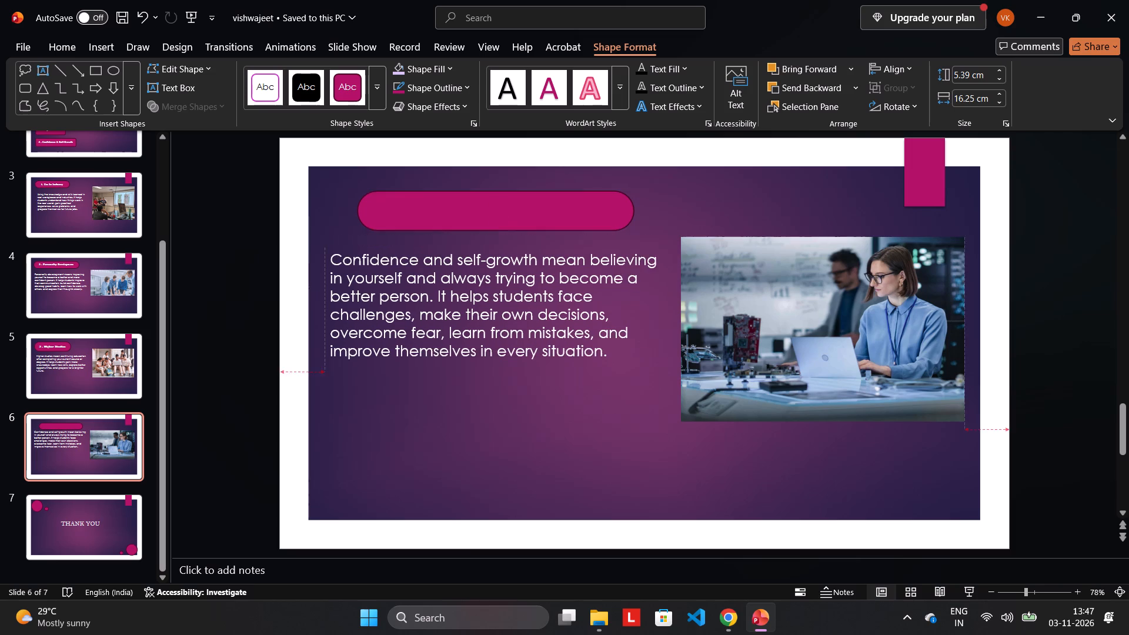
{"action": "left_click_drag", "start_coordinate": [474, 252], "coordinate": [475, 271]}
Nudge the empty pill slightly down and extend its bottom edge to a height of about 2.19 cm.
{"action": "left_click", "coordinate": [485, 214]}
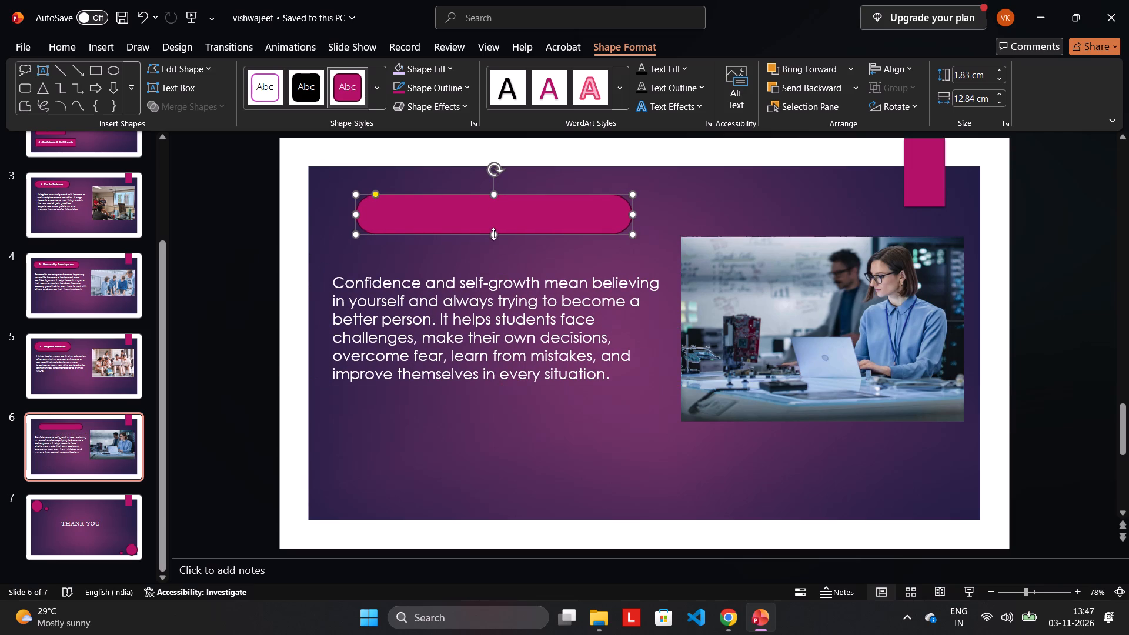
{"action": "left_click_drag", "start_coordinate": [493, 234], "coordinate": [495, 242]}
Paste the "4 . Confidence & Self-Growth" heading into the pill and remove the blank line above it.
{"action": "double_click", "coordinate": [446, 213]}
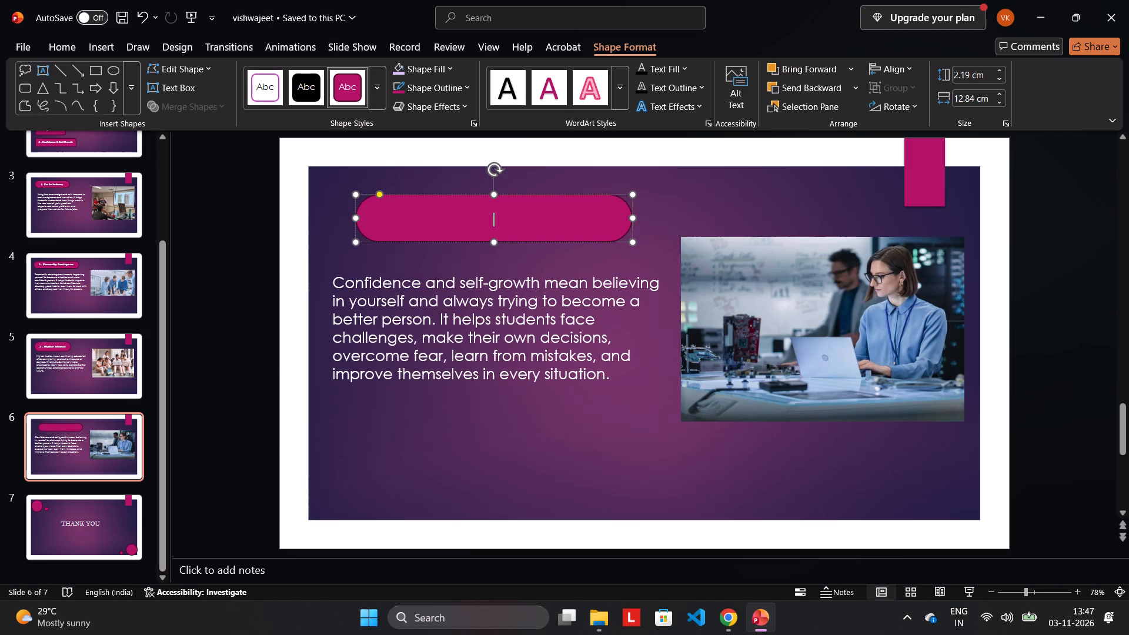
{"action": "key", "text": "ctrl+v"}
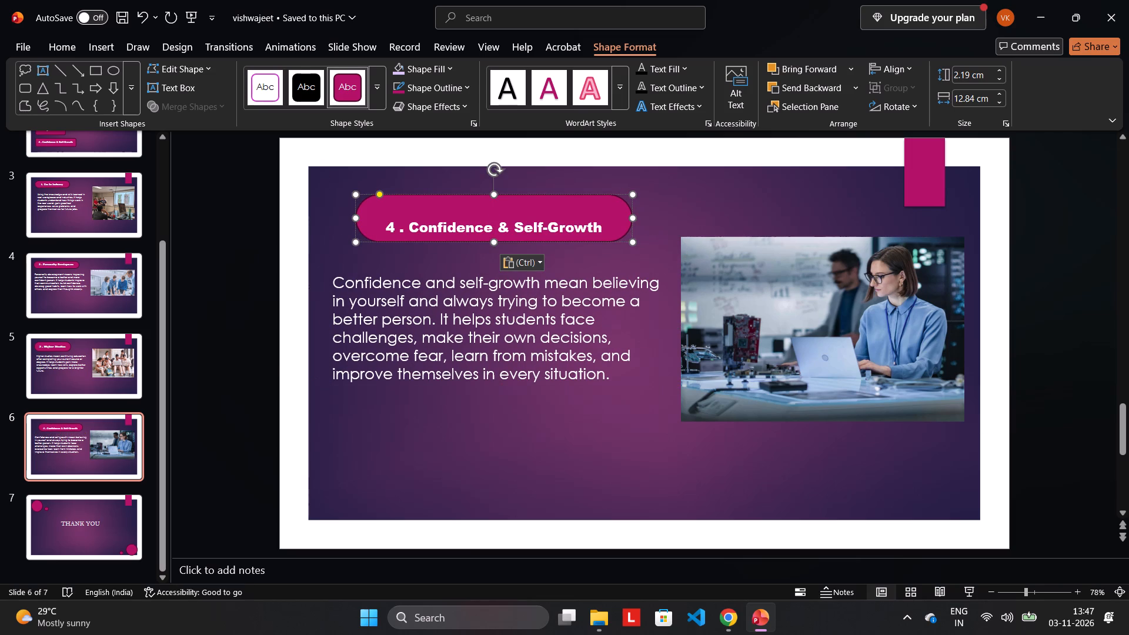
{"action": "left_click", "coordinate": [386, 226]}
{"action": "key", "text": "BackSpace"}
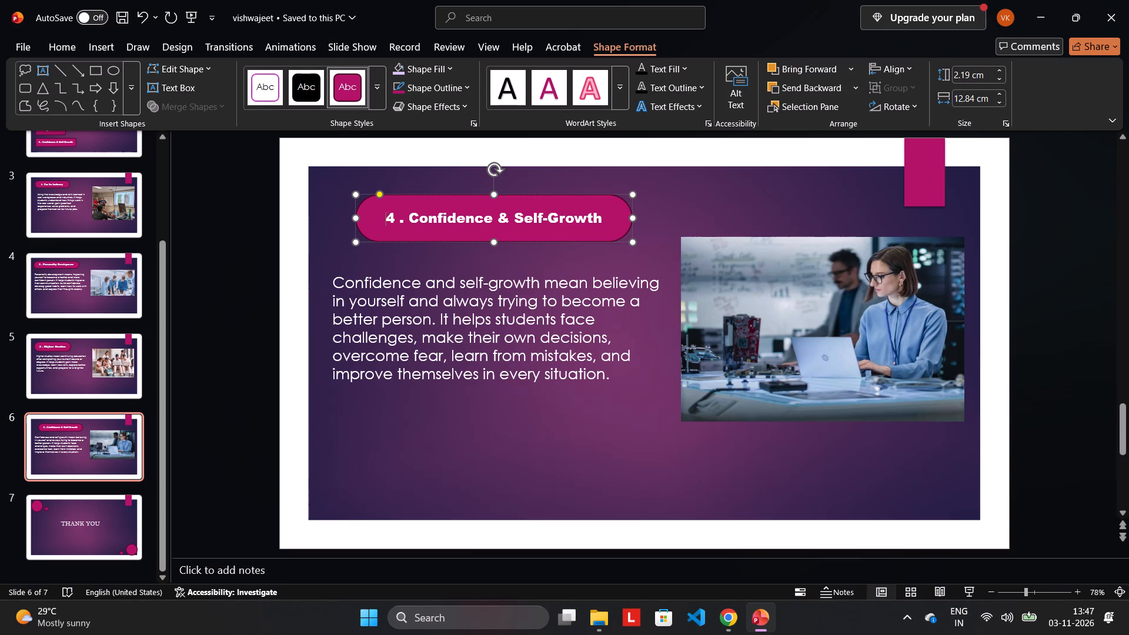
Increase the font size of the "4 . Confidence & Self-Growth" pill heading to 20.
{"action": "key", "text": "ctrl+a"}
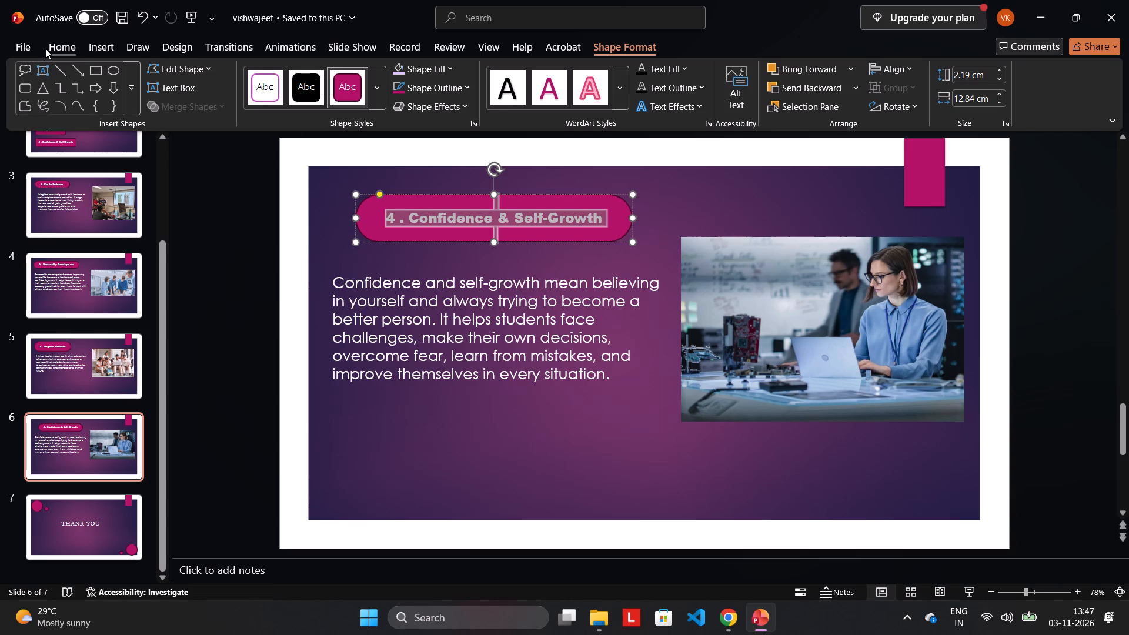
{"action": "left_click", "coordinate": [79, 46]}
{"action": "left_click", "coordinate": [369, 70]}
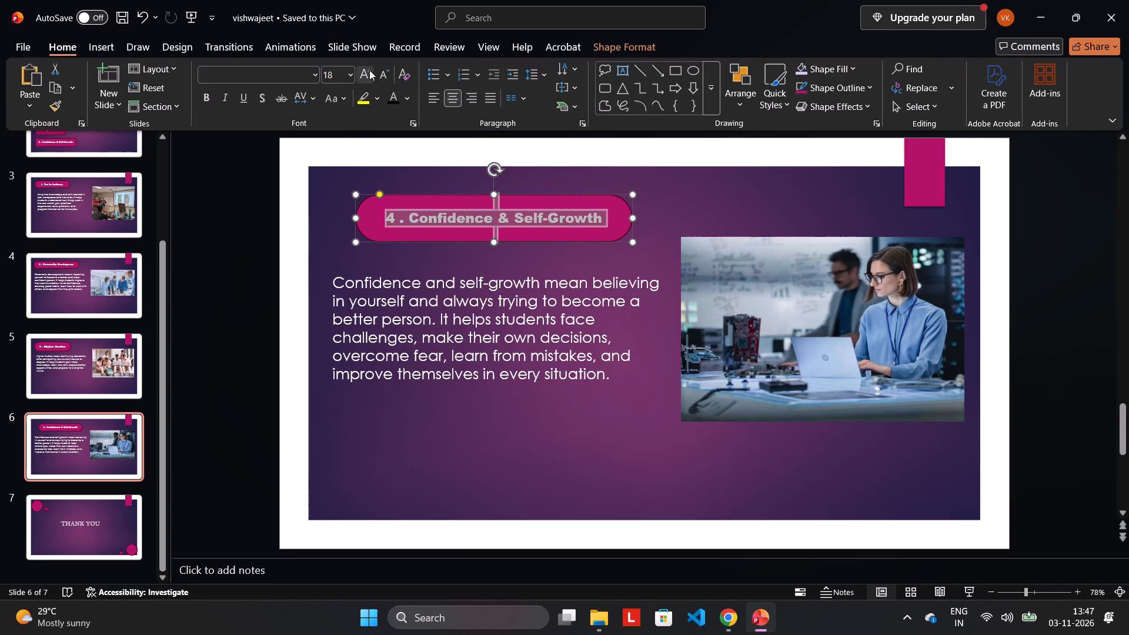
{"action": "left_click", "coordinate": [825, 186]}
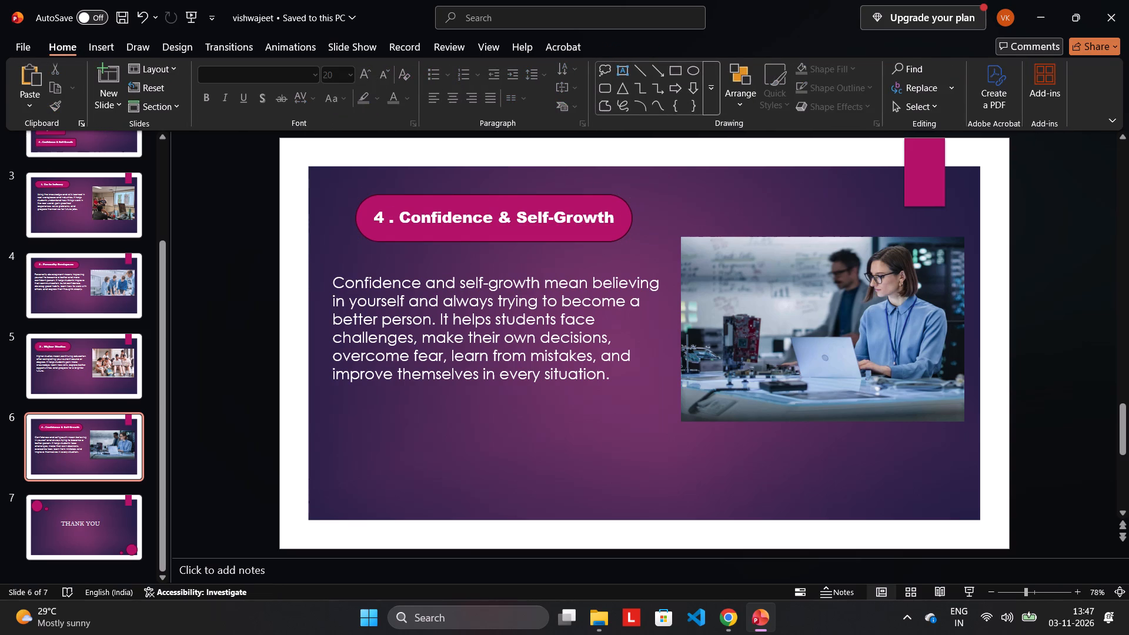
Move the "4 . Confidence & Self-Growth" pill left so its left edge lines up with the paragraph text below.
{"action": "left_click", "coordinate": [488, 196]}
{"action": "left_click_drag", "start_coordinate": [472, 195], "coordinate": [458, 184]}
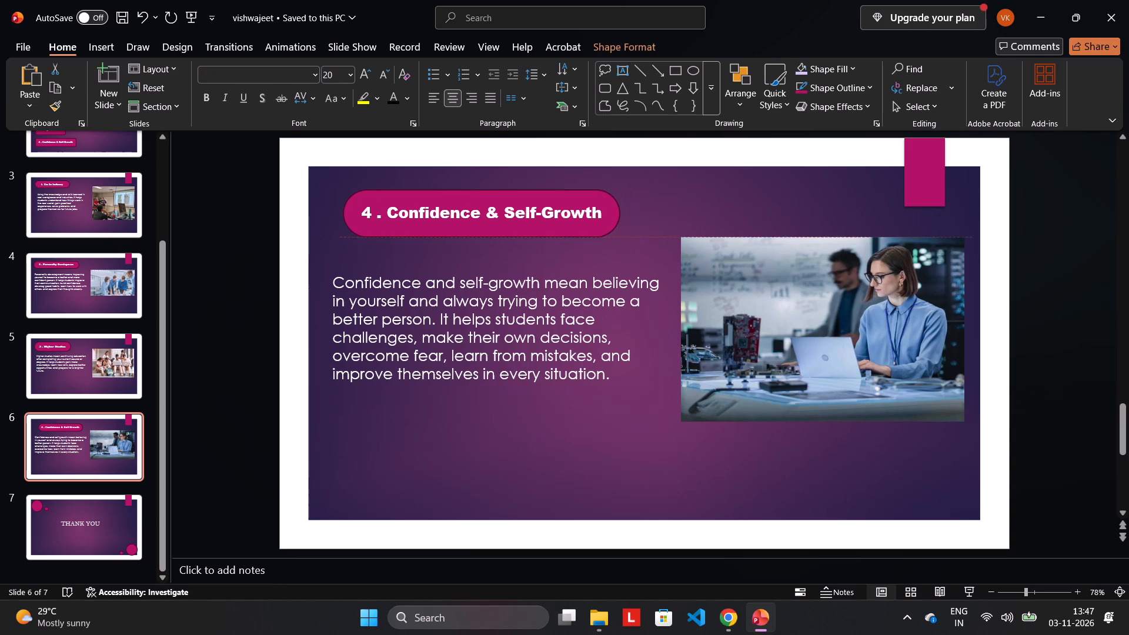
{"action": "left_click_drag", "start_coordinate": [458, 184], "coordinate": [450, 194]}
Narrow the slide 6 paragraph's text box and move it slightly up and right, beneath the heading pill.
{"action": "left_click", "coordinate": [456, 305]}
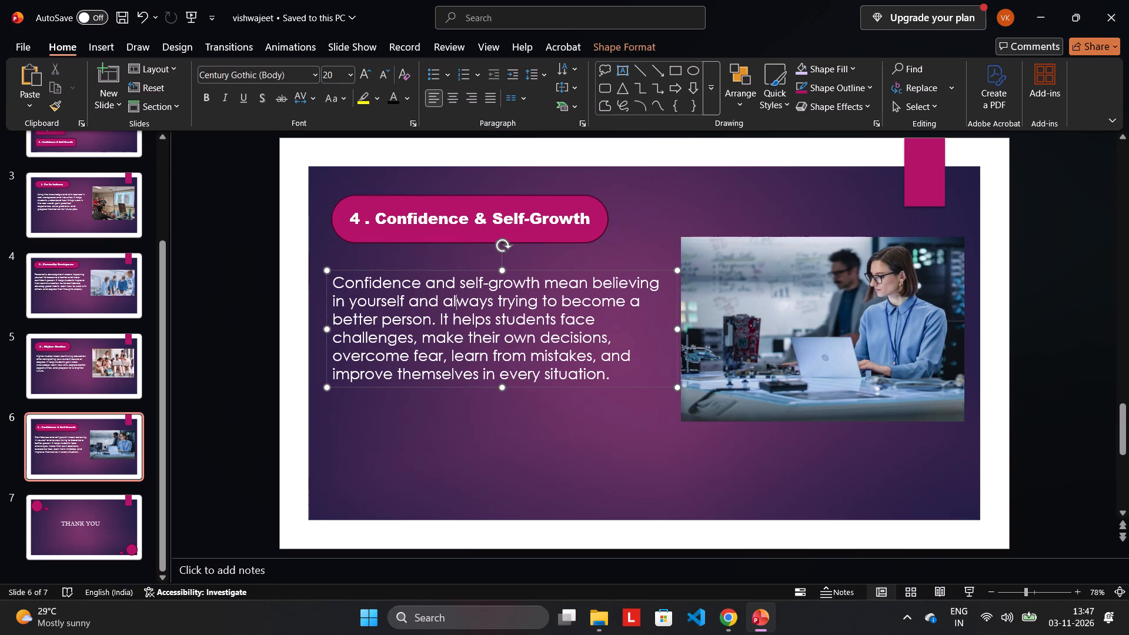
{"action": "left_click_drag", "start_coordinate": [679, 269], "coordinate": [668, 268]}
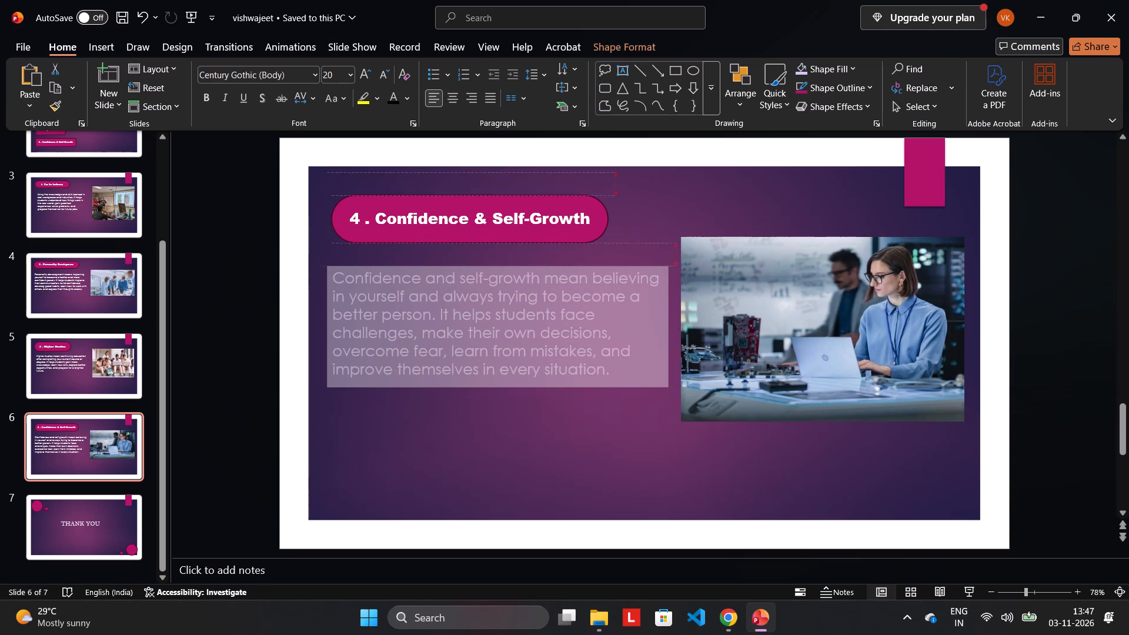
{"action": "left_click_drag", "start_coordinate": [668, 268], "coordinate": [652, 279]}
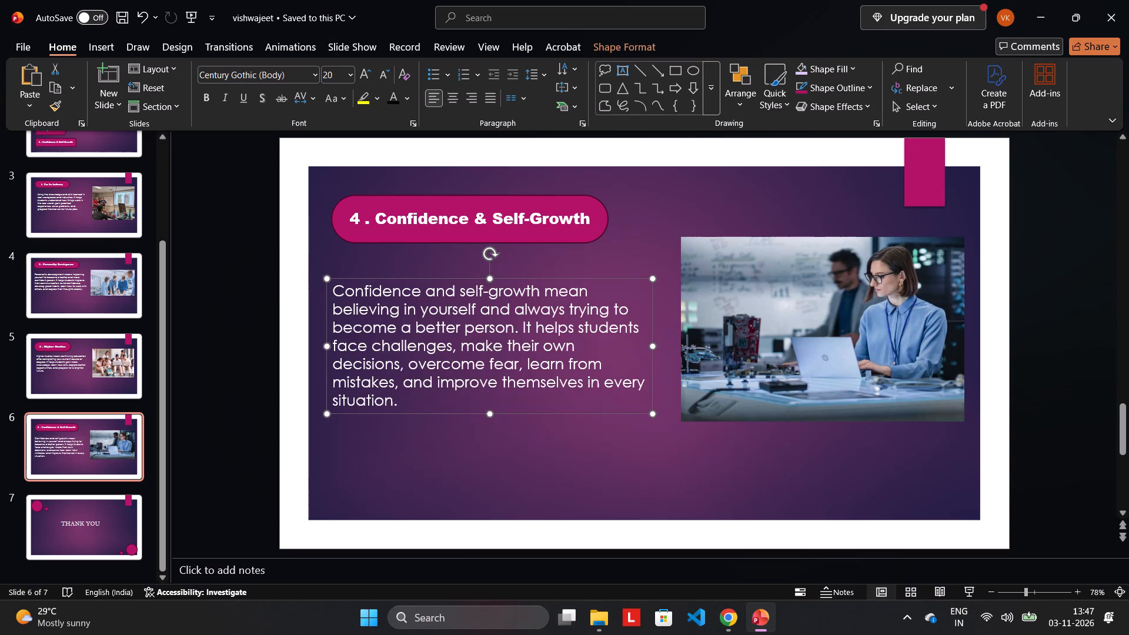
{"action": "left_click_drag", "start_coordinate": [476, 278], "coordinate": [490, 260]}
{"action": "left_click_drag", "start_coordinate": [496, 483], "coordinate": [492, 471]}
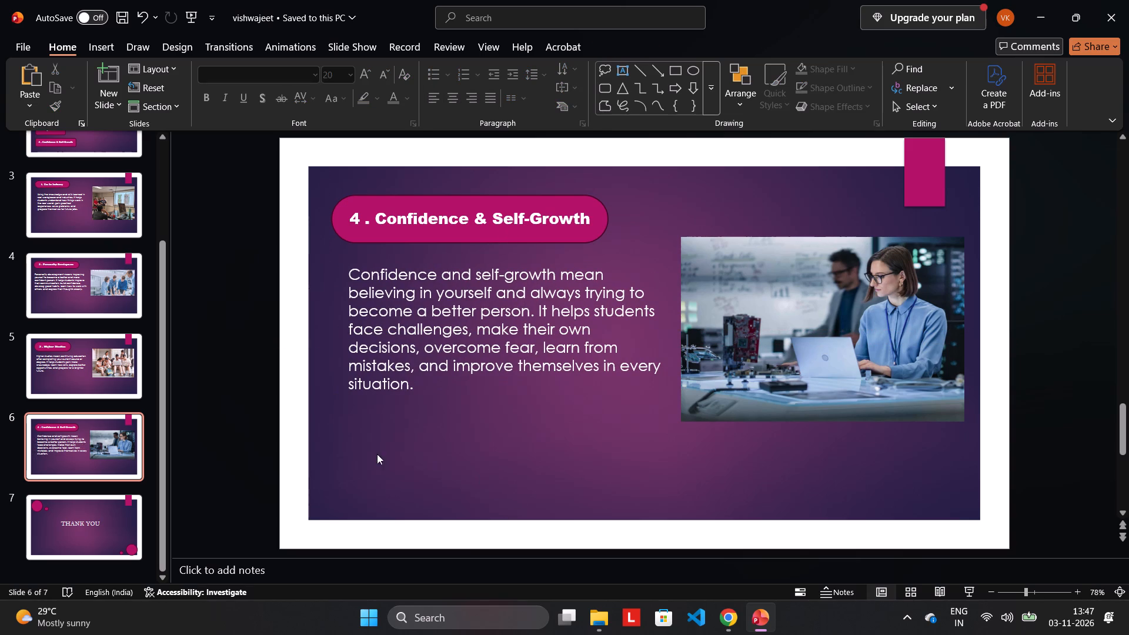
Fill the "2 . Personality Development" pill on slide 4 with the orange theme colour.
{"action": "left_click", "coordinate": [93, 517]}
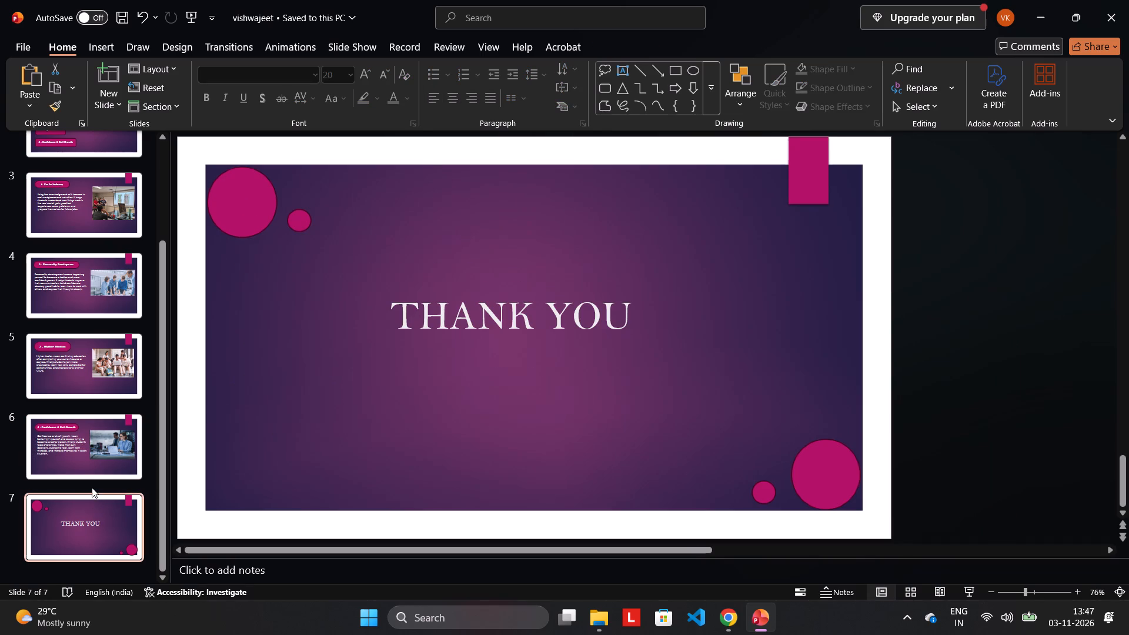
{"action": "left_click", "coordinate": [34, 435]}
{"action": "left_click", "coordinate": [65, 382]}
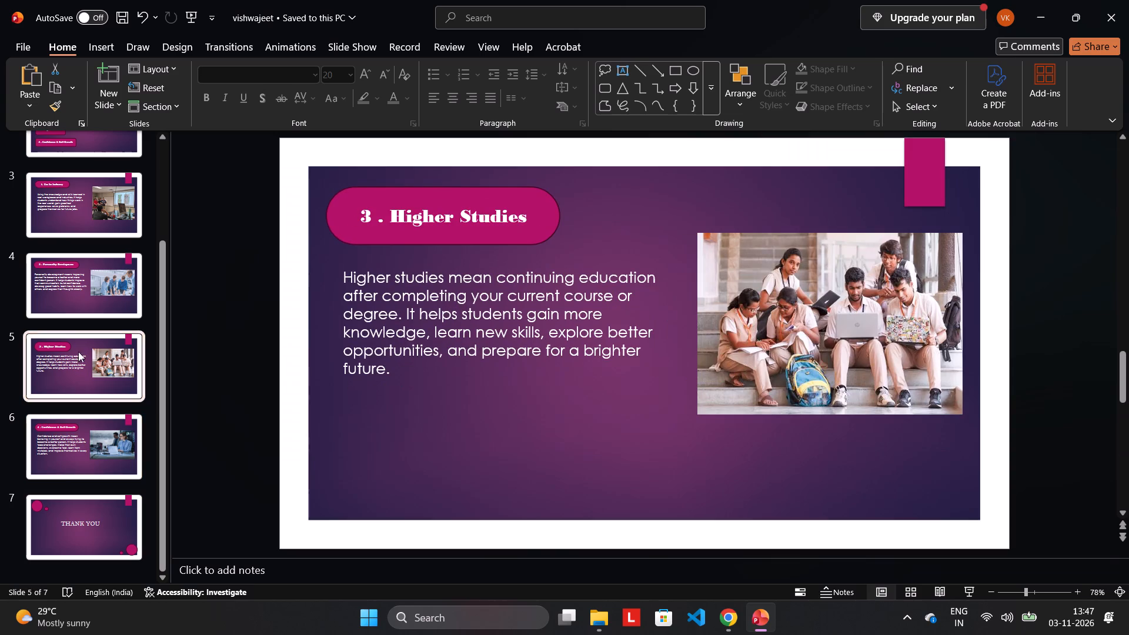
{"action": "left_click", "coordinate": [76, 282]}
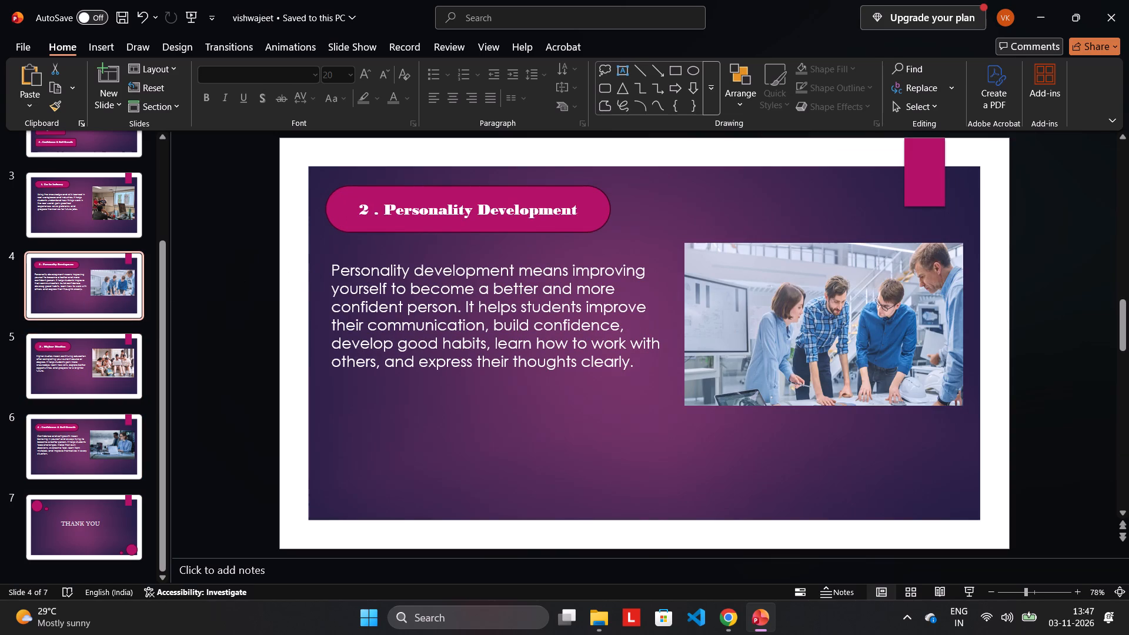
{"action": "right_click", "coordinate": [351, 213]}
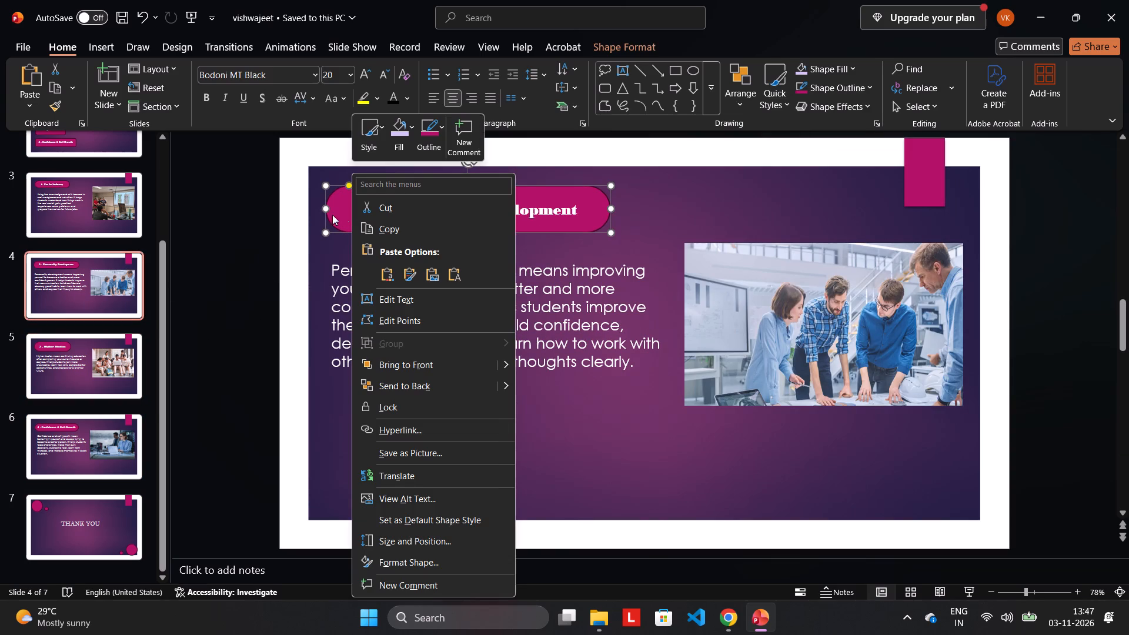
{"action": "scroll", "coordinate": [382, 502], "scroll_direction": "down", "scroll_amount": 4}
{"action": "left_click", "coordinate": [584, 546]}
{"action": "left_click", "coordinate": [597, 213]}
{"action": "right_click", "coordinate": [597, 213]}
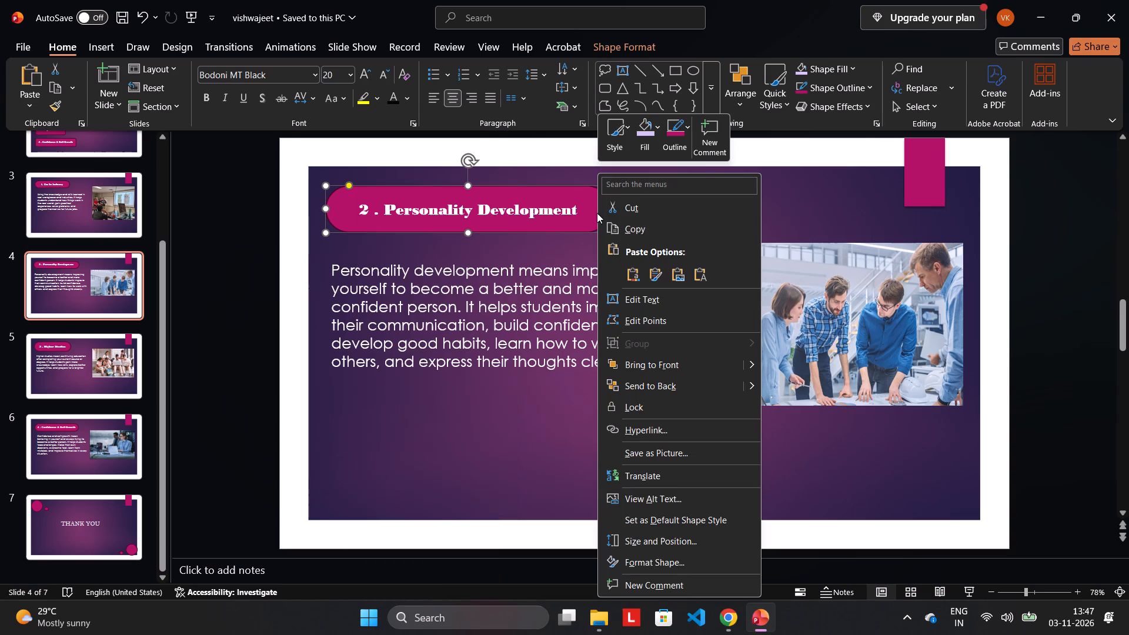
{"action": "left_click", "coordinate": [683, 126]}
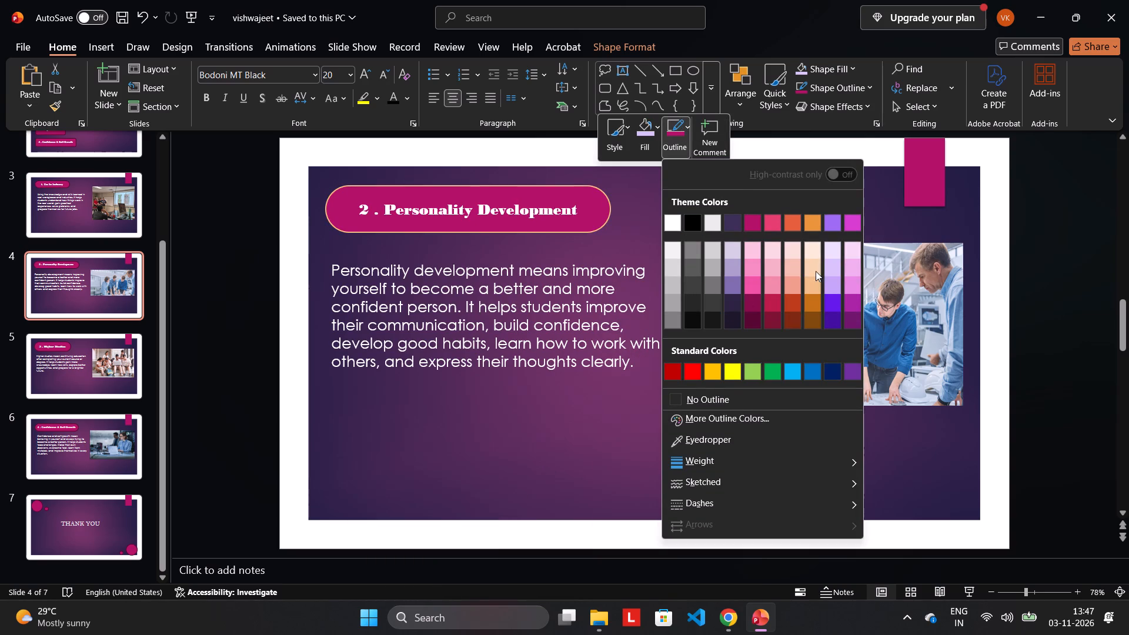
{"action": "left_click", "coordinate": [644, 123]}
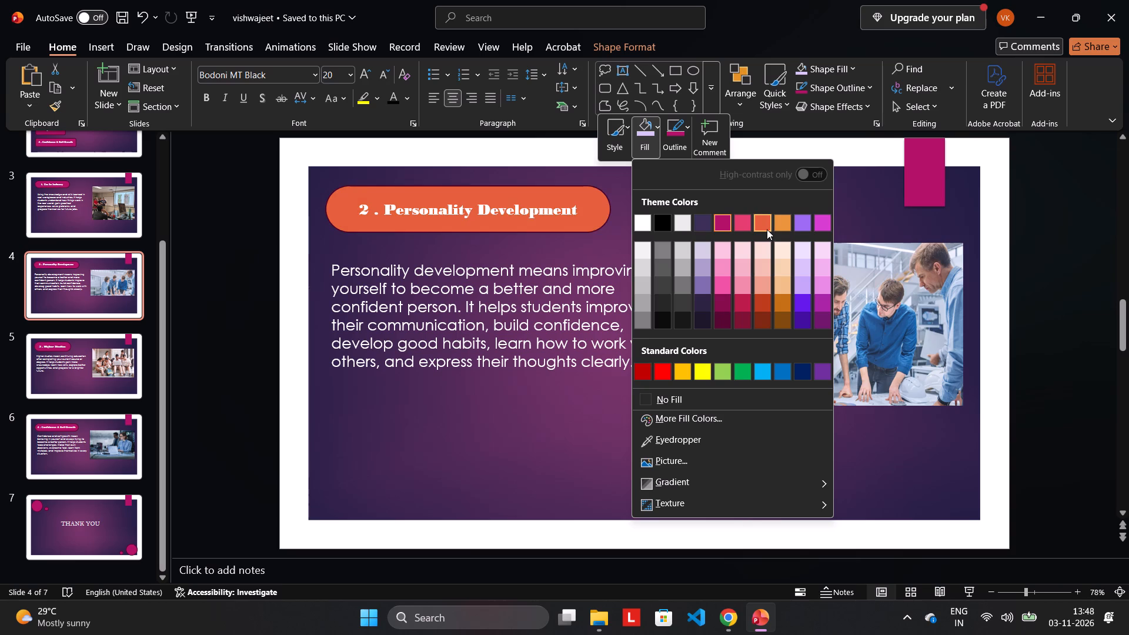
{"action": "left_click", "coordinate": [777, 230]}
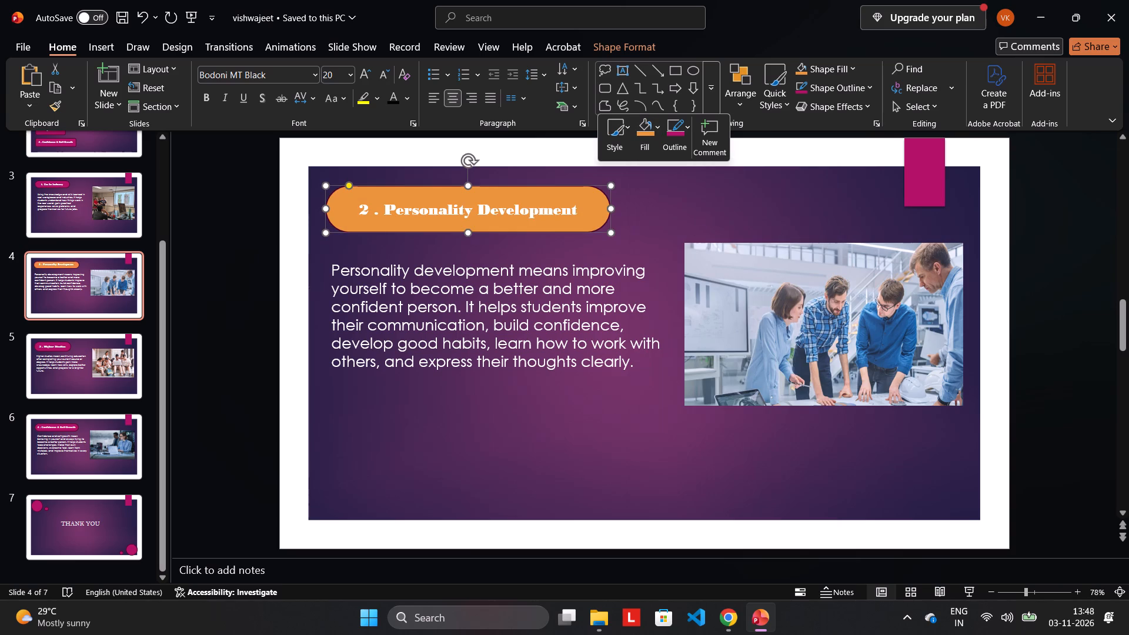
Fill the "3 . Higher Studies" pill on slide 5 with the same orange theme colour.
{"action": "left_click", "coordinate": [77, 355]}
{"action": "left_click", "coordinate": [473, 225]}
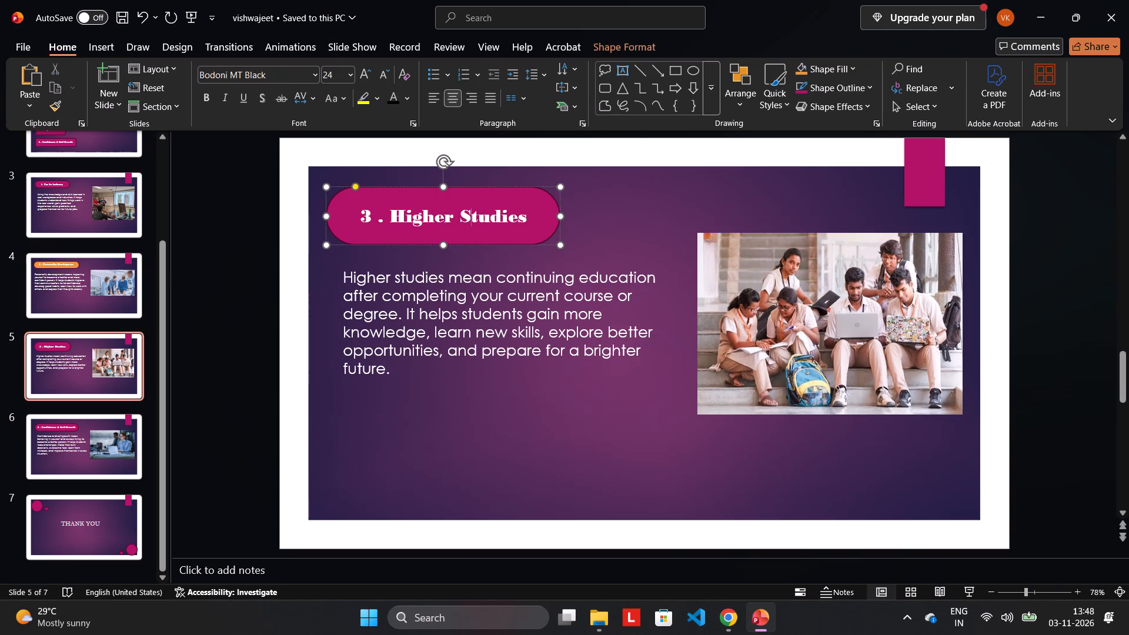
{"action": "right_click", "coordinate": [509, 198]}
{"action": "left_click", "coordinate": [563, 143]}
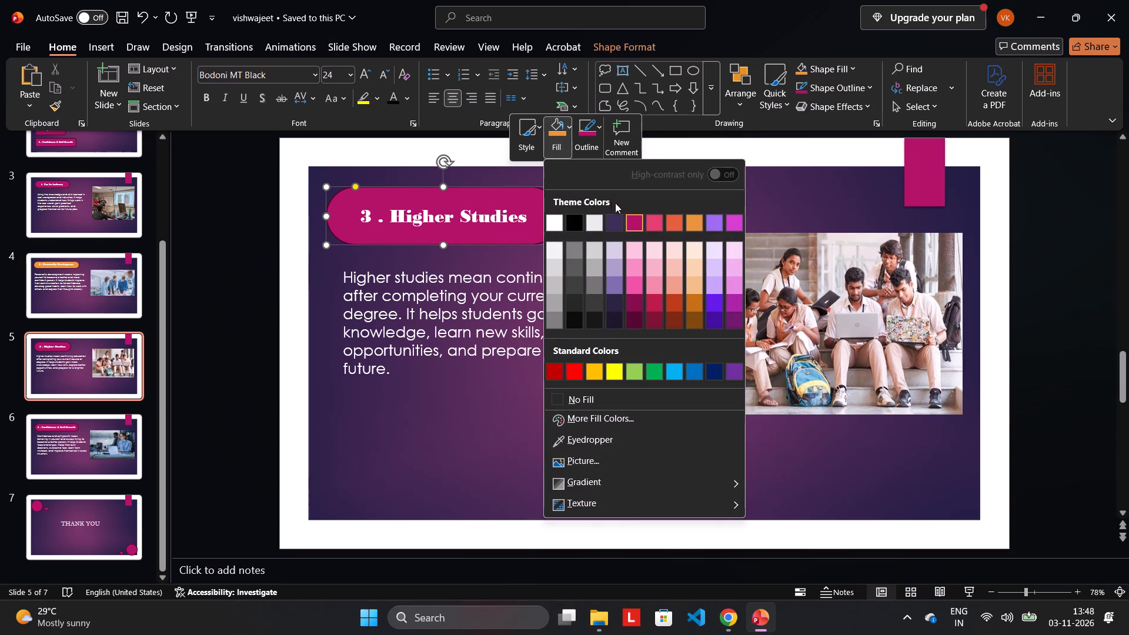
{"action": "left_click", "coordinate": [691, 220]}
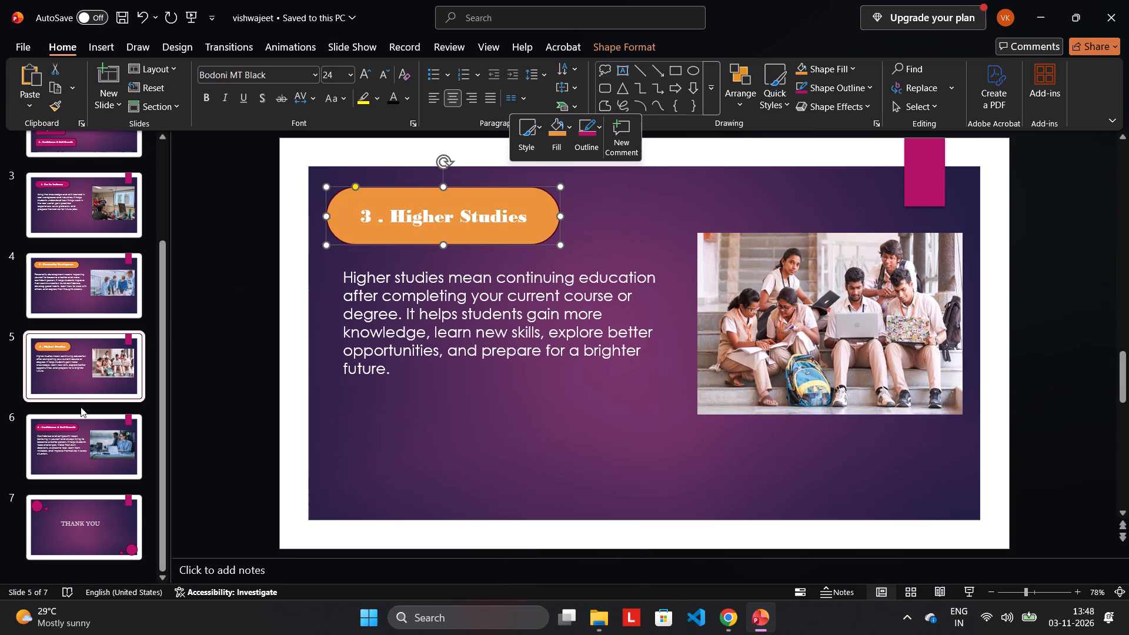
Fill the "4 . Confidence & Self-Growth" pill on slide 6 with the same orange theme colour.
{"action": "left_click", "coordinate": [82, 427]}
{"action": "right_click", "coordinate": [450, 218]}
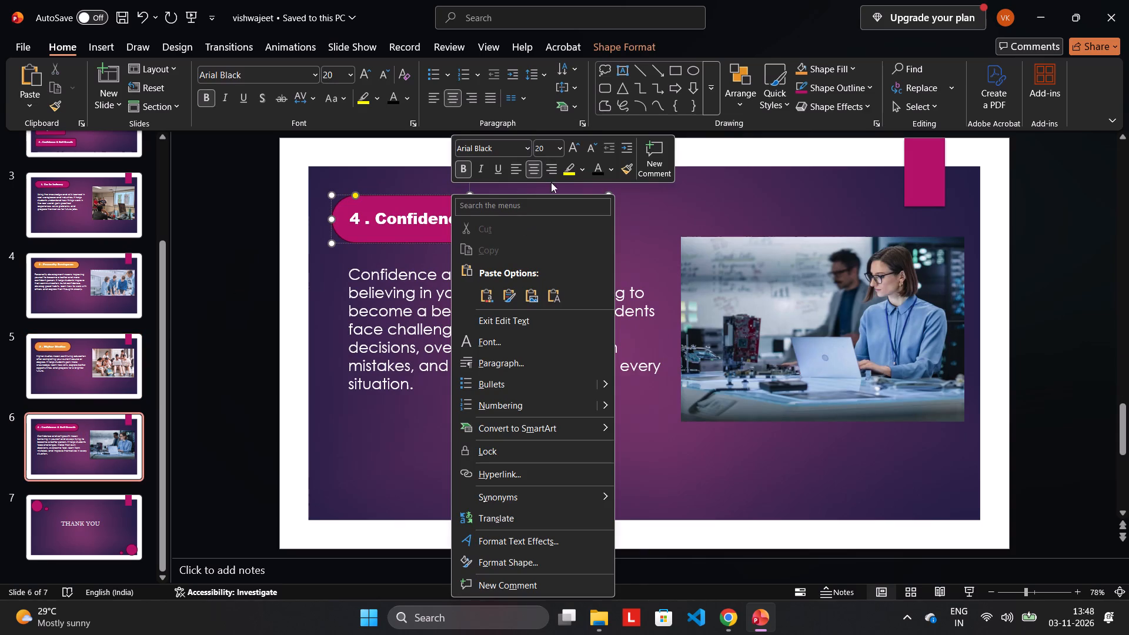
{"action": "left_click", "coordinate": [691, 262]}
{"action": "right_click", "coordinate": [526, 200]}
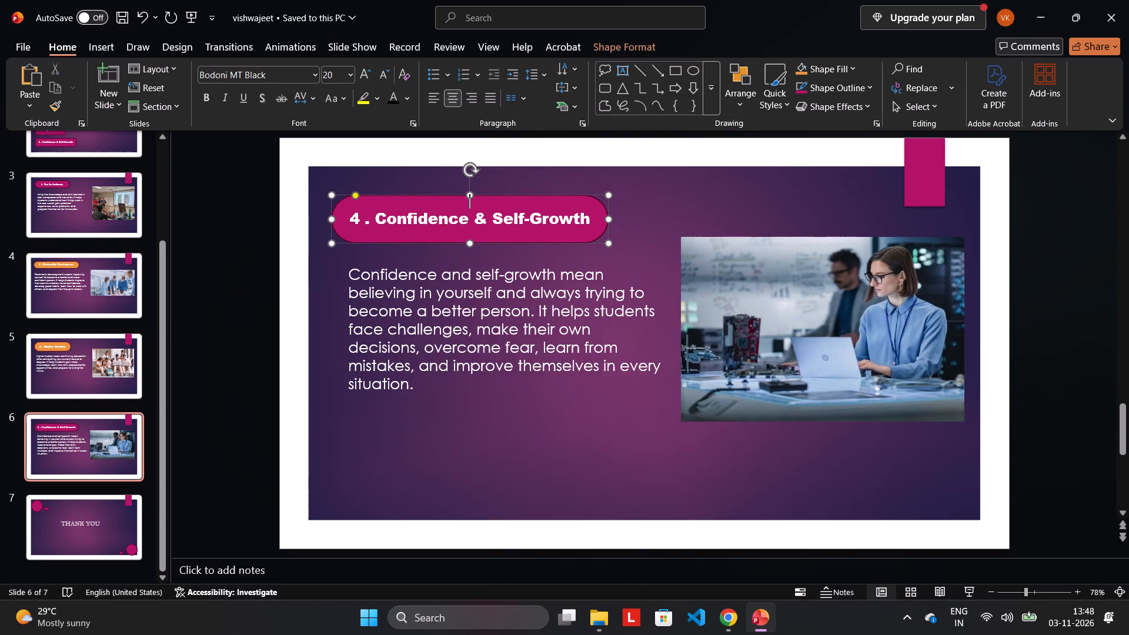
{"action": "left_click", "coordinate": [715, 234]}
{"action": "left_click", "coordinate": [593, 233]}
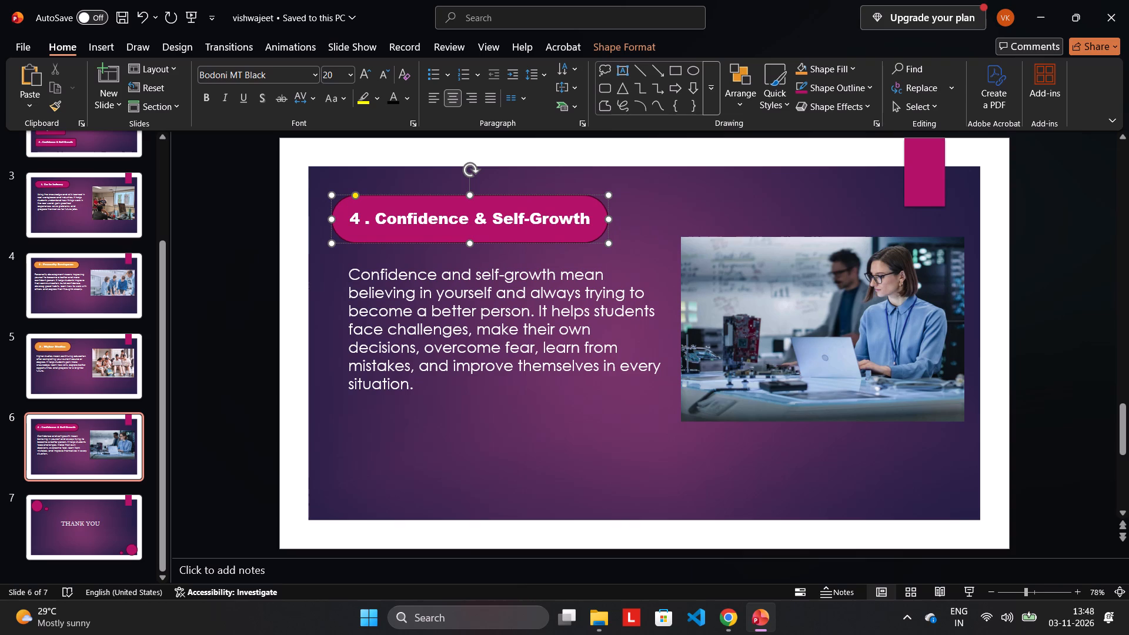
{"action": "right_click", "coordinate": [596, 229]}
{"action": "left_click", "coordinate": [648, 134]}
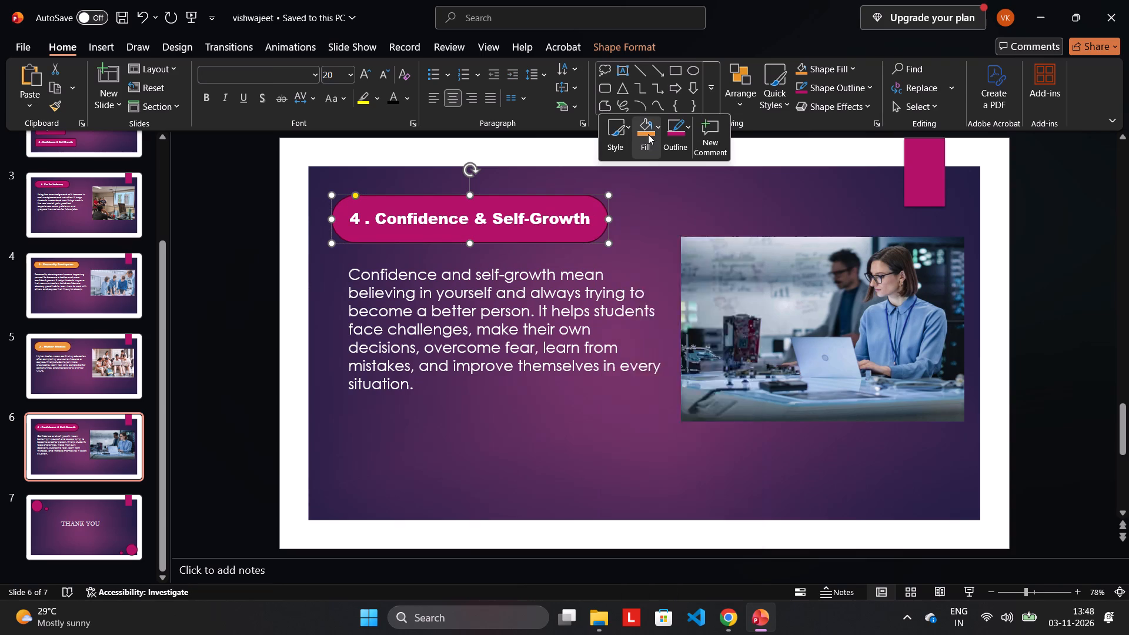
{"action": "left_click", "coordinate": [774, 219]}
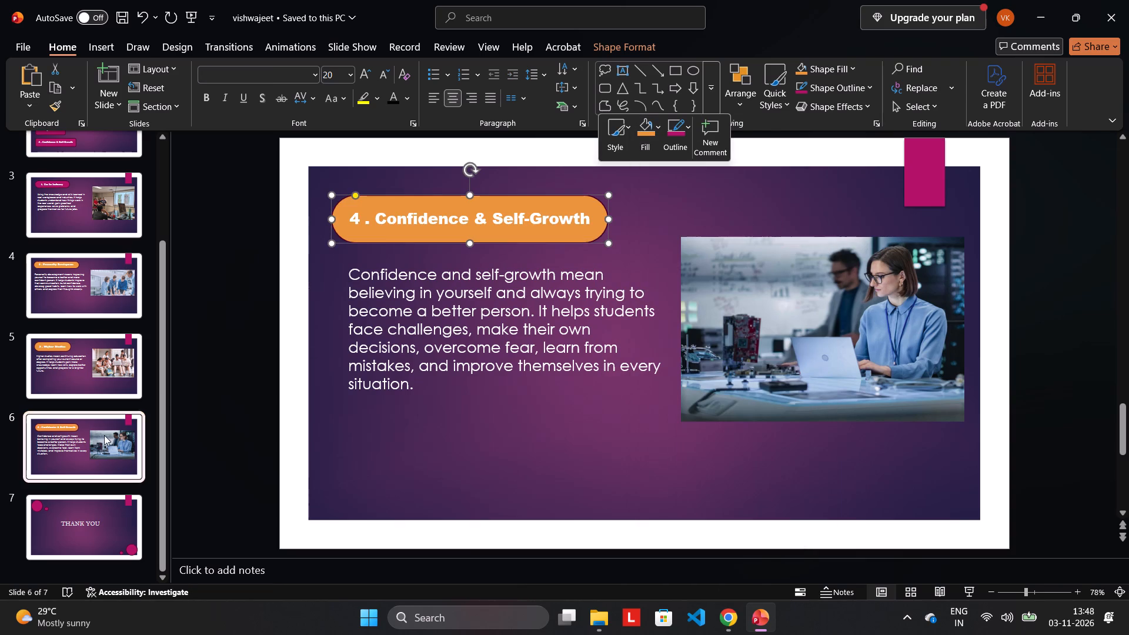
Fill the "1. Use In Industry" pill on slide 3 with the same orange theme colour.
{"action": "left_click", "coordinate": [64, 529]}
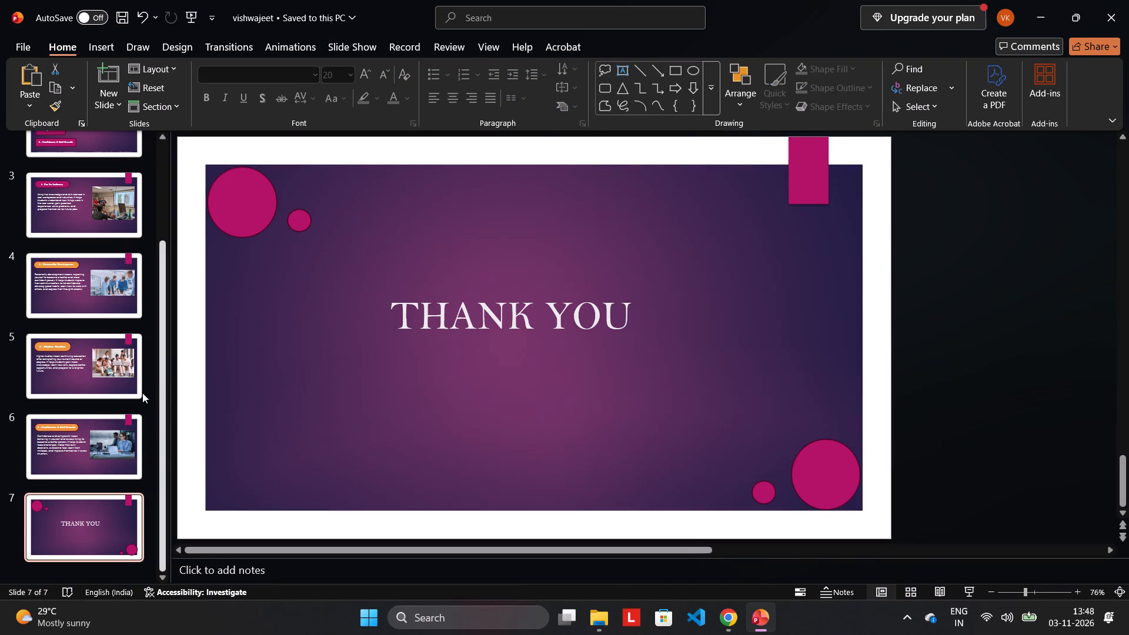
{"action": "left_click", "coordinate": [108, 422]}
{"action": "left_click", "coordinate": [99, 369]}
{"action": "left_click", "coordinate": [96, 302]}
{"action": "left_click", "coordinate": [80, 207]}
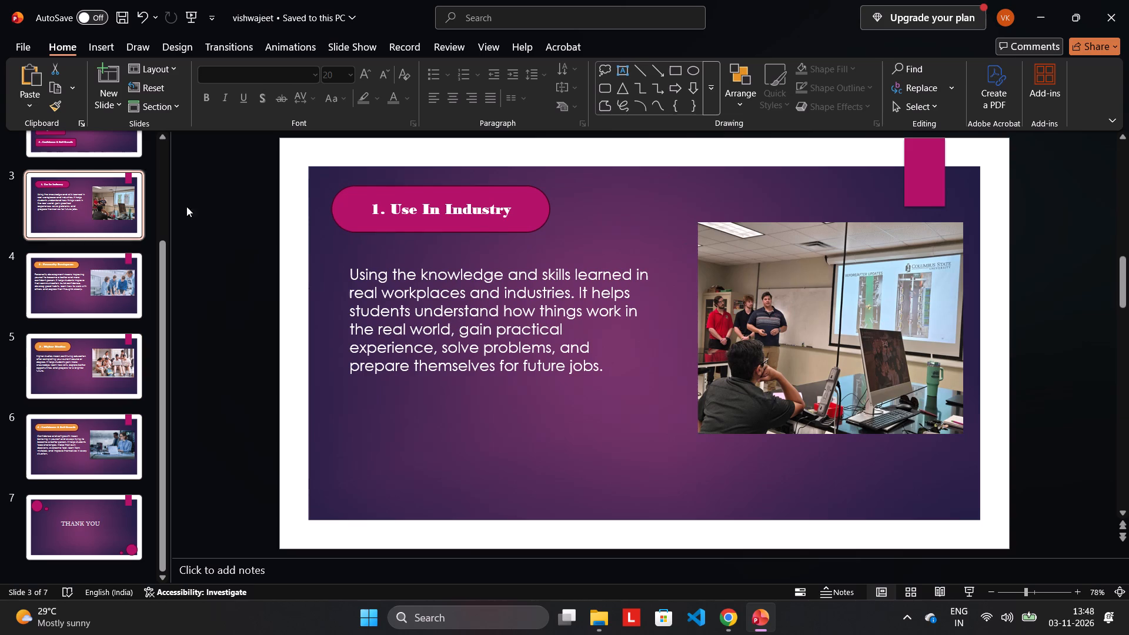
{"action": "right_click", "coordinate": [525, 207]}
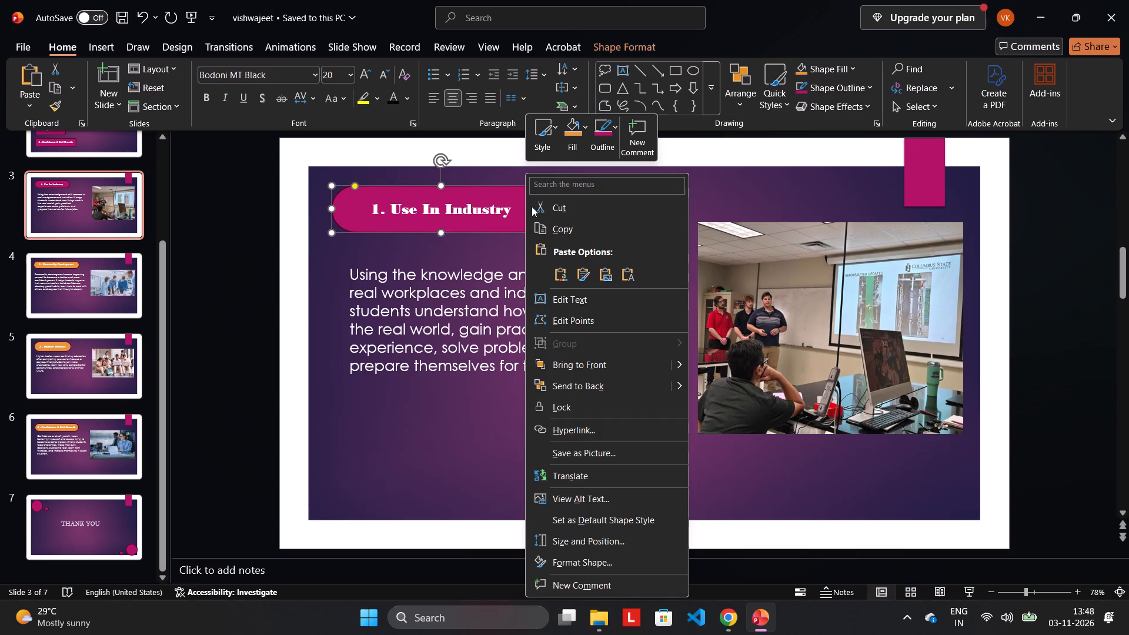
{"action": "left_click", "coordinate": [572, 137]}
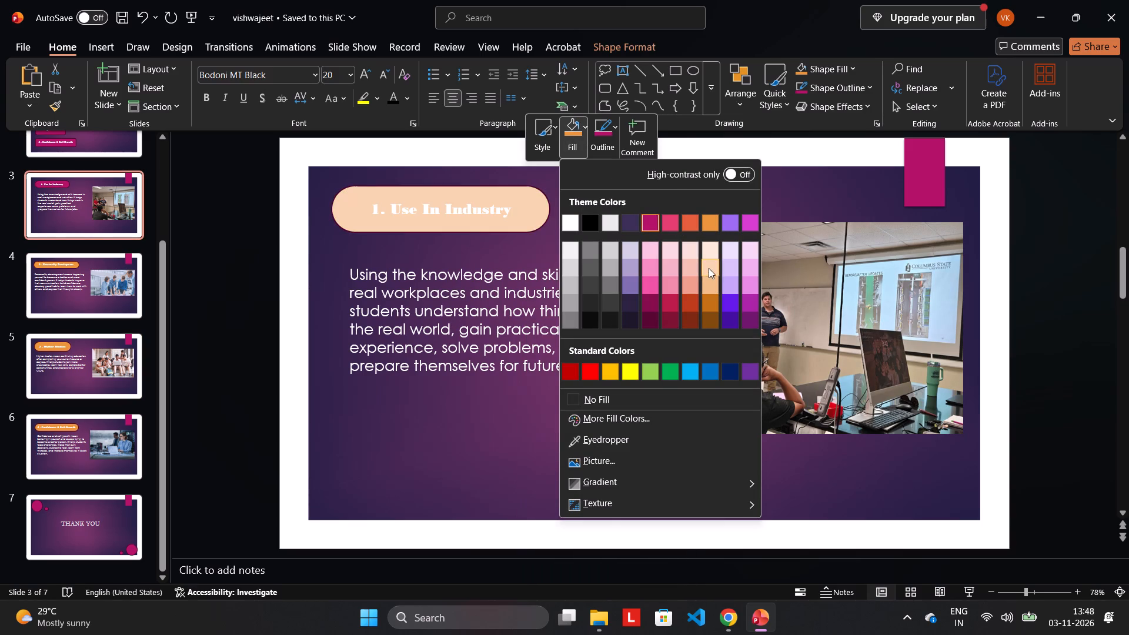
{"action": "left_click", "coordinate": [702, 225]}
{"action": "left_click", "coordinate": [449, 439]}
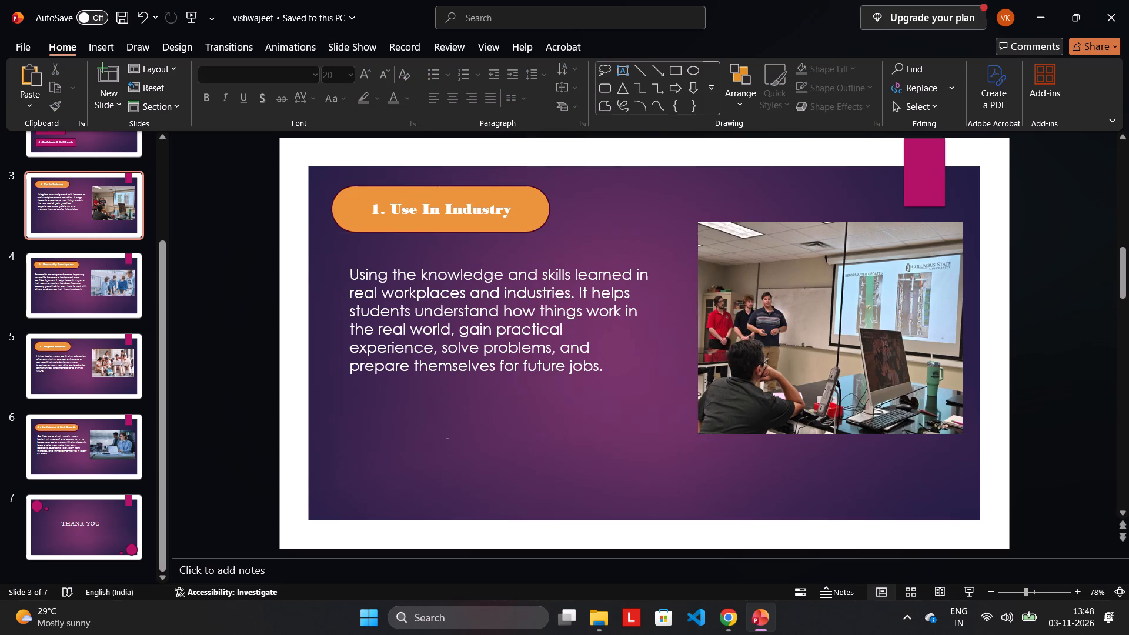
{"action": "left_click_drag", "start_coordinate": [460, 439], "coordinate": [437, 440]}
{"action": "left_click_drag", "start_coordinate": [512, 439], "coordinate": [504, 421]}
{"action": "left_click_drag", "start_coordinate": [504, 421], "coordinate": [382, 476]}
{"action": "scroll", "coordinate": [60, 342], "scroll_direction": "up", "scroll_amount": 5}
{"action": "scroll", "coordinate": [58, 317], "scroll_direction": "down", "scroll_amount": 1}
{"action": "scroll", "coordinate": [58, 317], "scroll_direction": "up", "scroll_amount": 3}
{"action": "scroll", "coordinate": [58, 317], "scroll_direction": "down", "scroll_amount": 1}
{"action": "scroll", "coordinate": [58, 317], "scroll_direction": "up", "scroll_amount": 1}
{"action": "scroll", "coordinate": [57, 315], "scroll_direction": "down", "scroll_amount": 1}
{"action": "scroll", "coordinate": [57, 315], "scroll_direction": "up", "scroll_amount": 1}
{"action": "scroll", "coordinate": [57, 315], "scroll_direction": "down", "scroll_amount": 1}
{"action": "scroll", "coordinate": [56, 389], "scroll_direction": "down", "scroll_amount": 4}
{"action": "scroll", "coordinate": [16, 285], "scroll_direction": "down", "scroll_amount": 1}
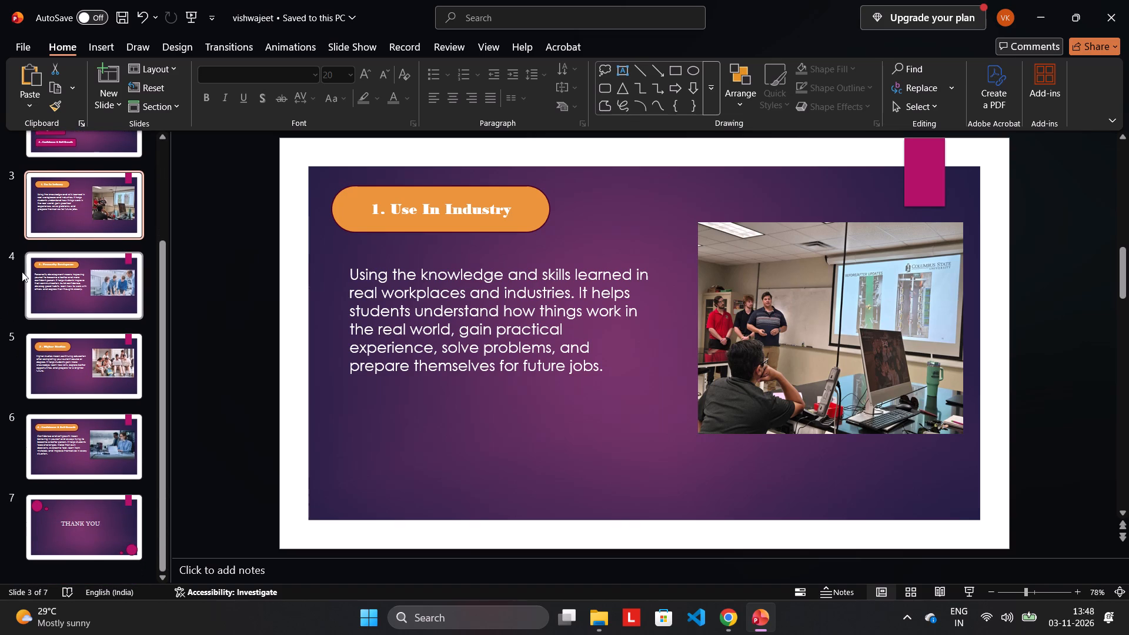
Indent the second line of the slide 1 title so "ENGINEERING." sits roughly centred beneath the first line.
{"action": "scroll", "coordinate": [22, 272], "scroll_direction": "up", "scroll_amount": 9}
{"action": "left_click_drag", "start_coordinate": [71, 143], "coordinate": [72, 156]}
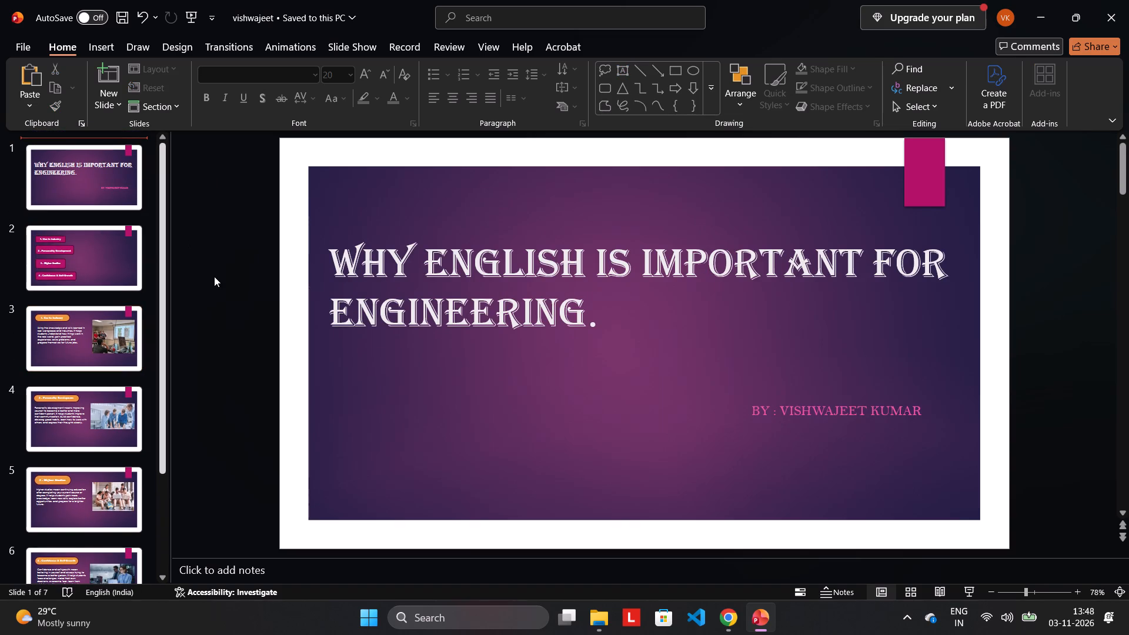
{"action": "left_click", "coordinate": [319, 311]}
{"action": "left_click", "coordinate": [322, 306]}
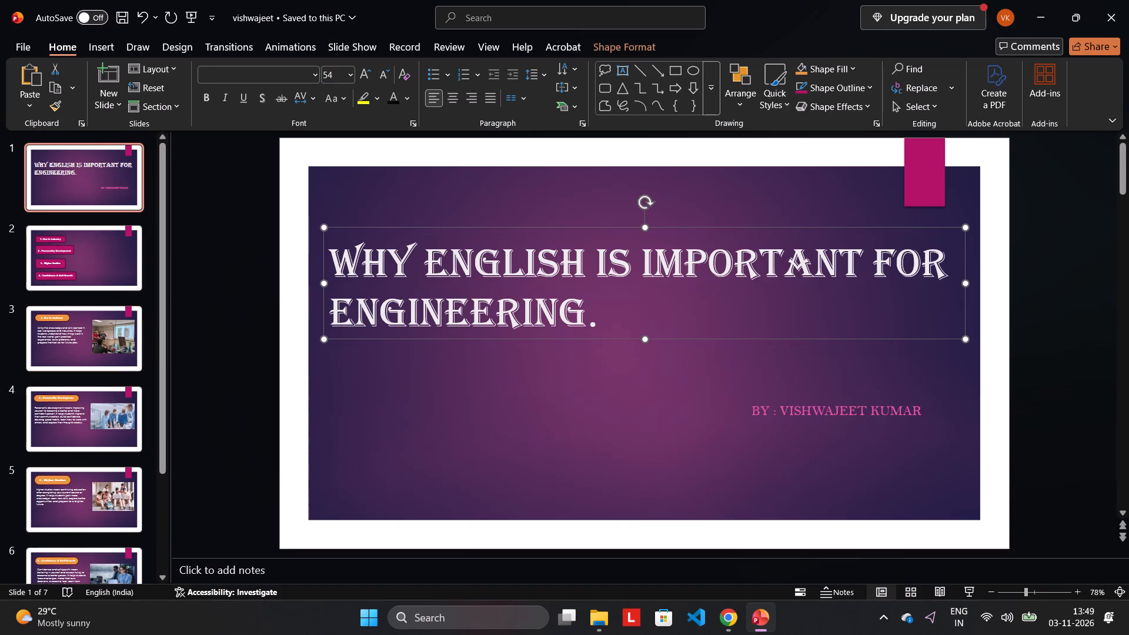
{"action": "left_click", "coordinate": [329, 305]}
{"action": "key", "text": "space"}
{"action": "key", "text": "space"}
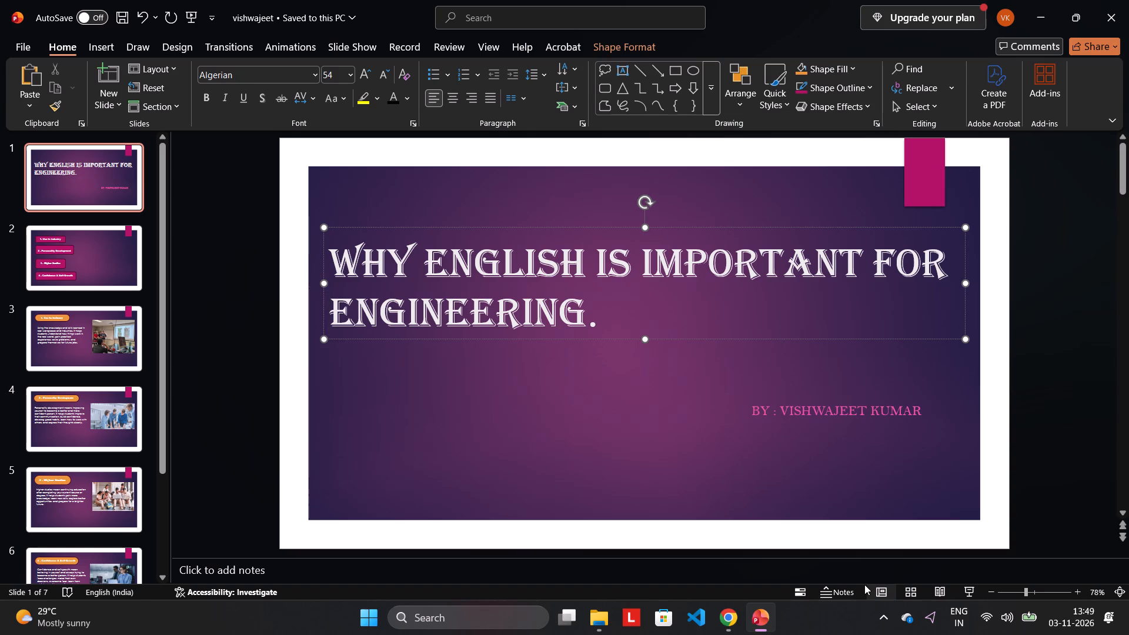
{"action": "key", "text": "Tab"}
{"action": "key", "text": "Tab"}
{"action": "key", "text": "Tab"}
{"action": "key", "text": "Tab"}
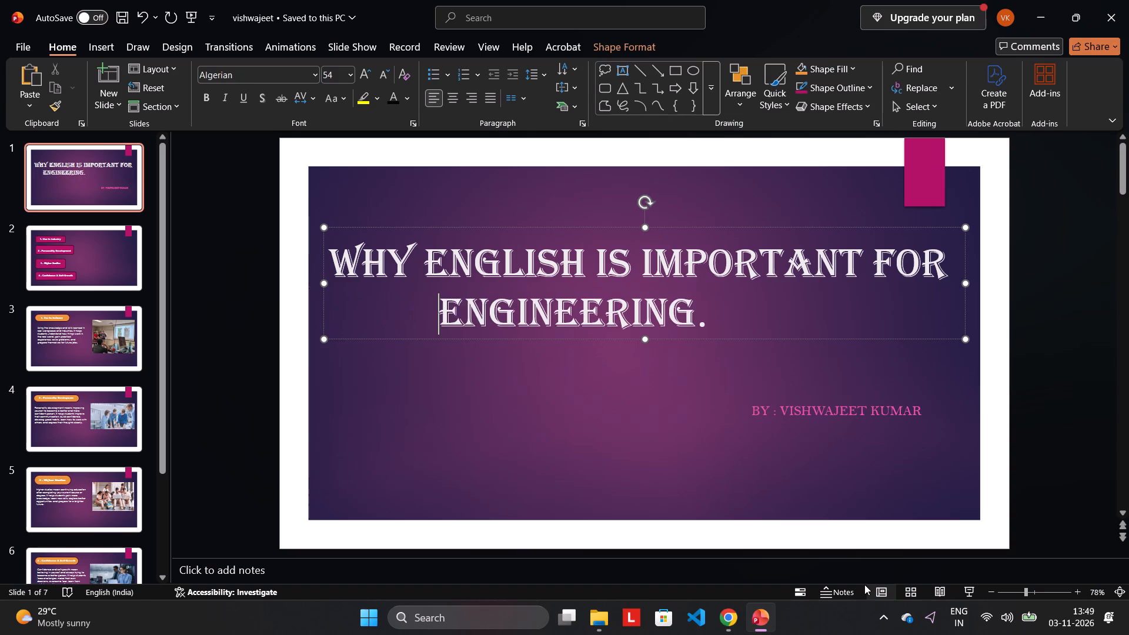
{"action": "key", "text": "Tab"}
{"action": "key", "text": "Tab"}
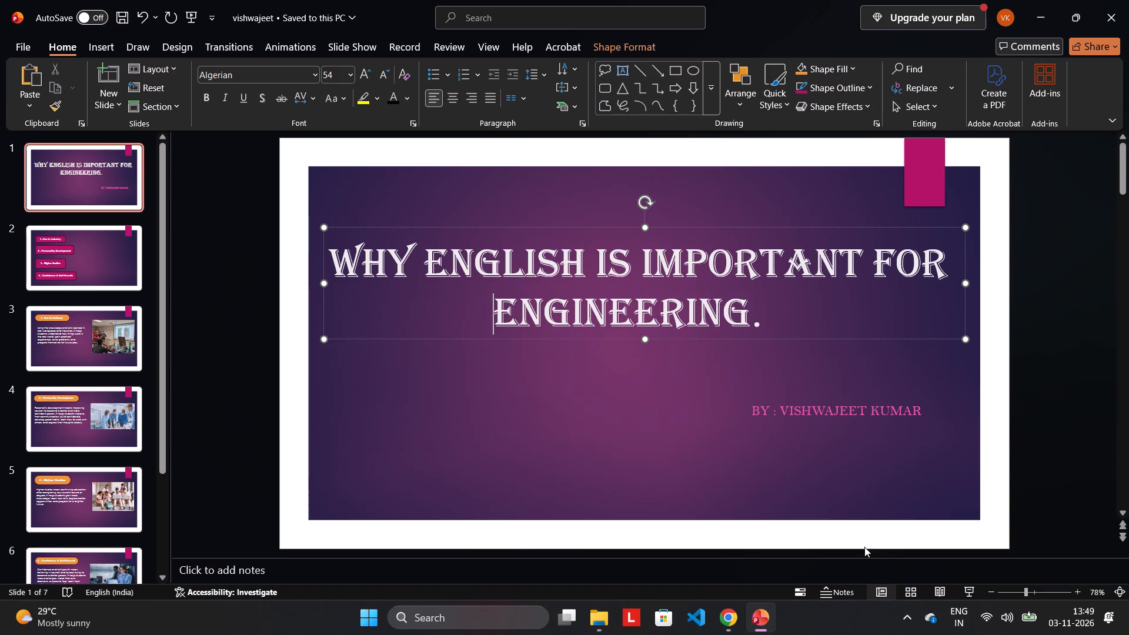
{"action": "left_click", "coordinate": [532, 489]}
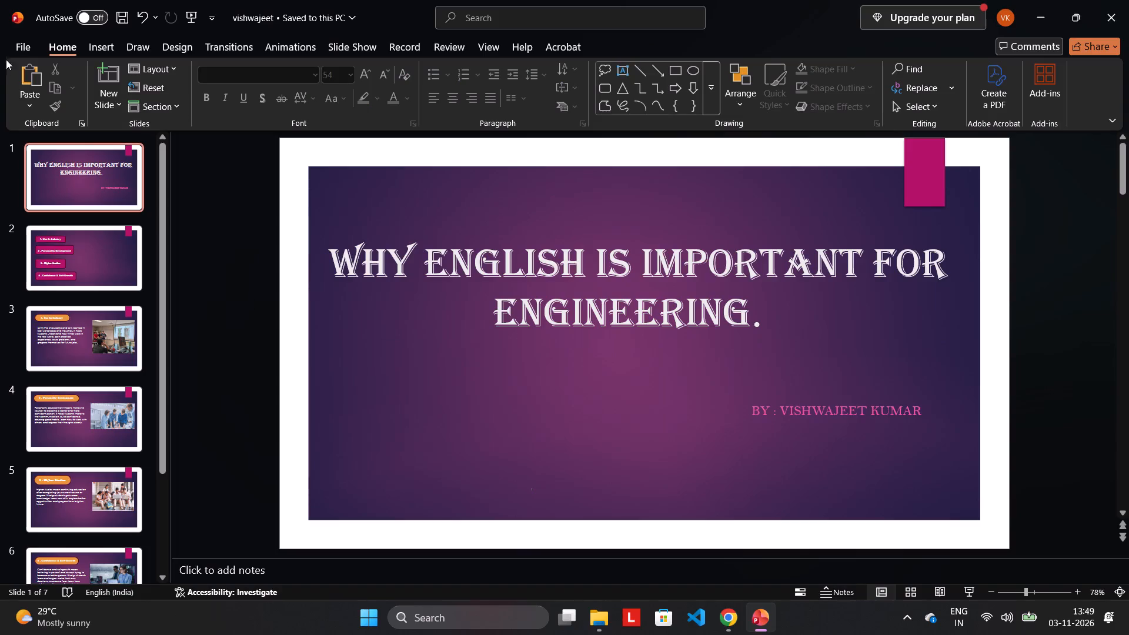
Save the presentation.
{"action": "key", "text": "ctrl+s"}
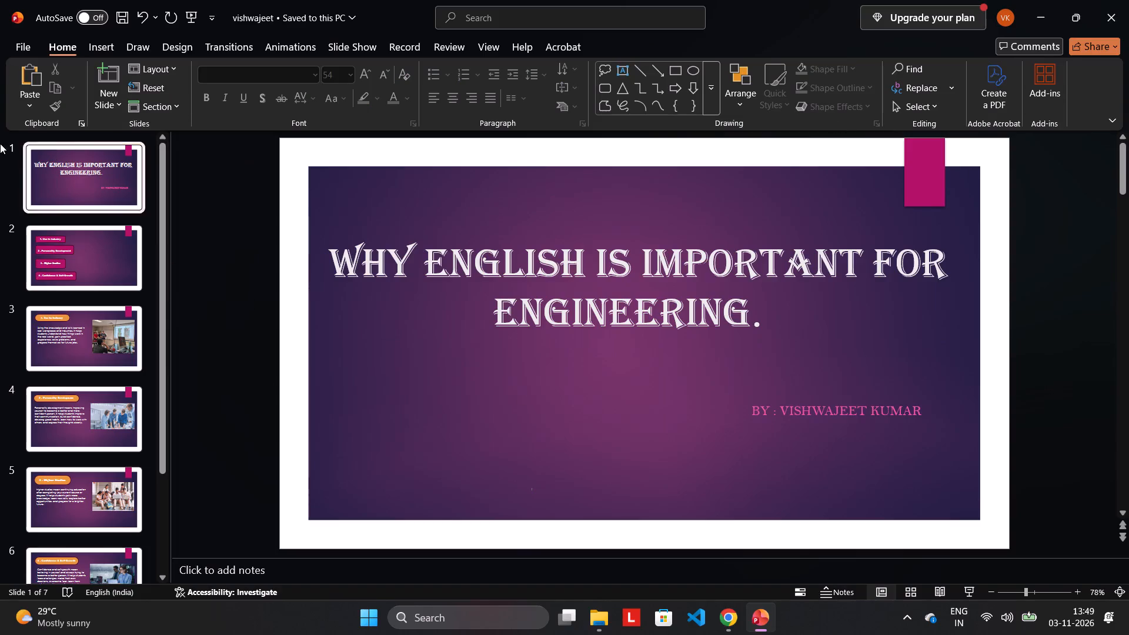
Turn on AutoSave by uploading the presentation to OneDrive - Personal.
{"action": "left_click", "coordinate": [109, 21]}
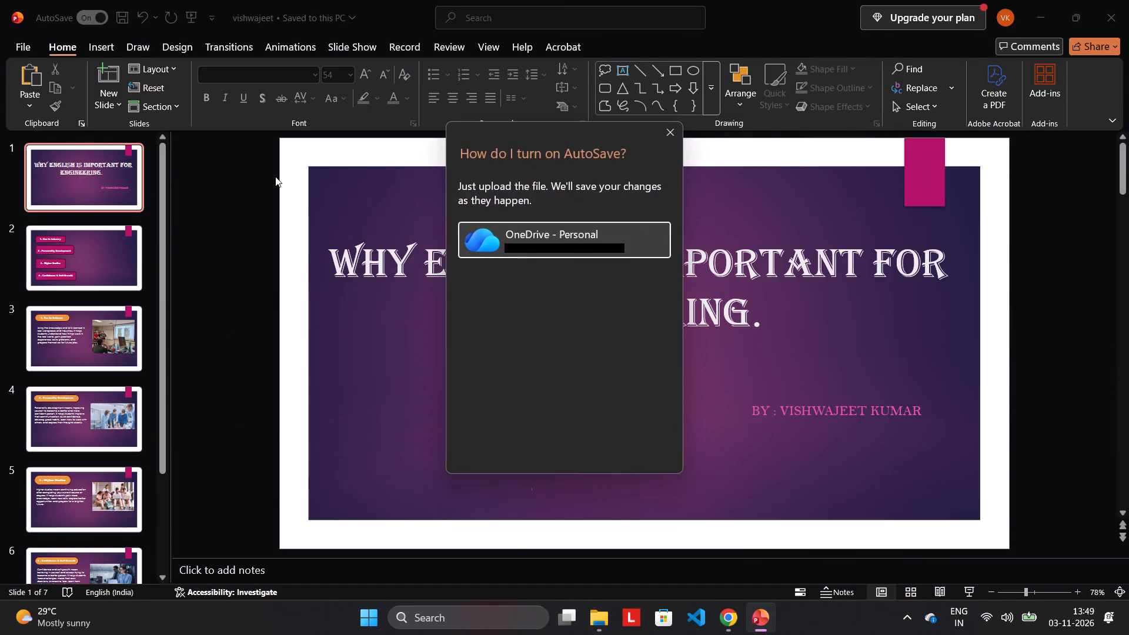
{"action": "left_click", "coordinate": [676, 128]}
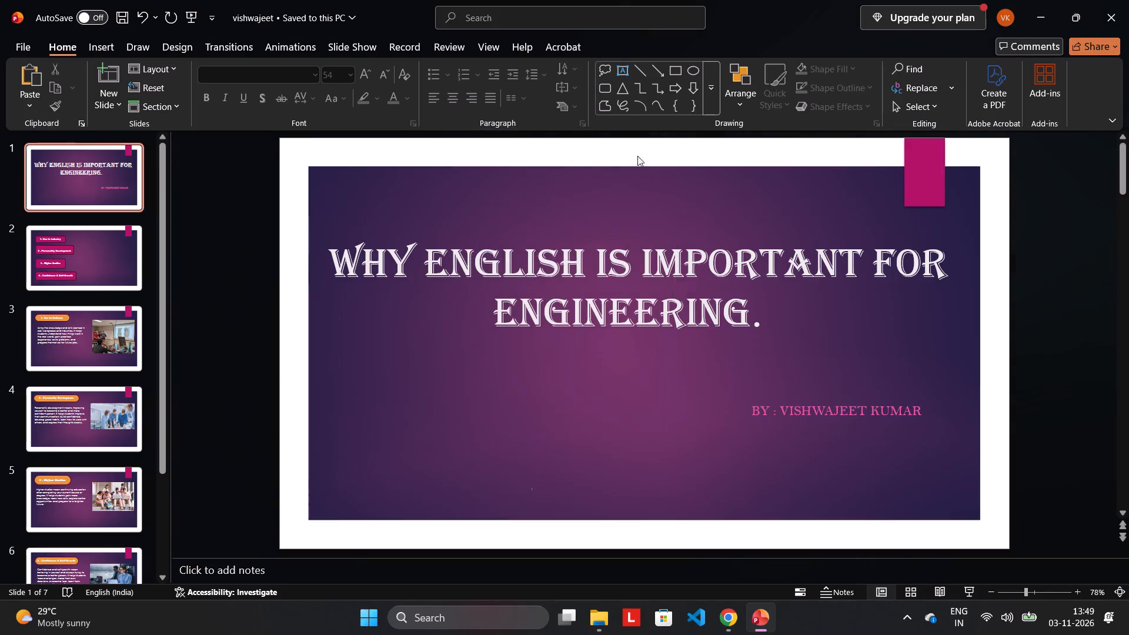
{"action": "left_click", "coordinate": [96, 18]}
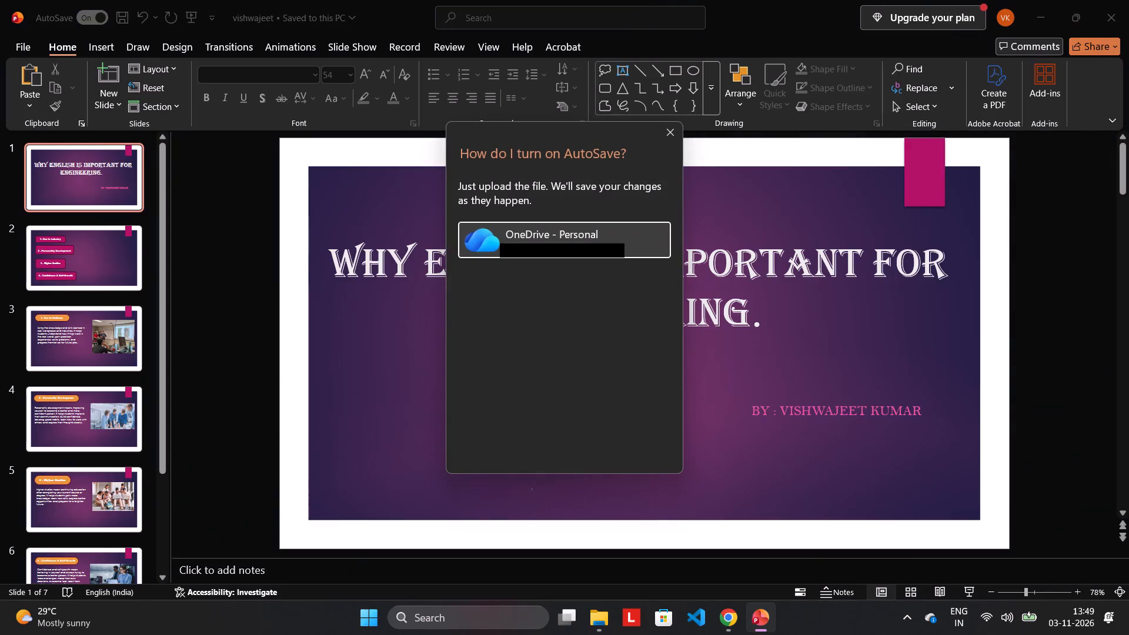
{"action": "left_click_drag", "start_coordinate": [502, 246], "coordinate": [509, 248]}
{"action": "double_click", "coordinate": [513, 250]}
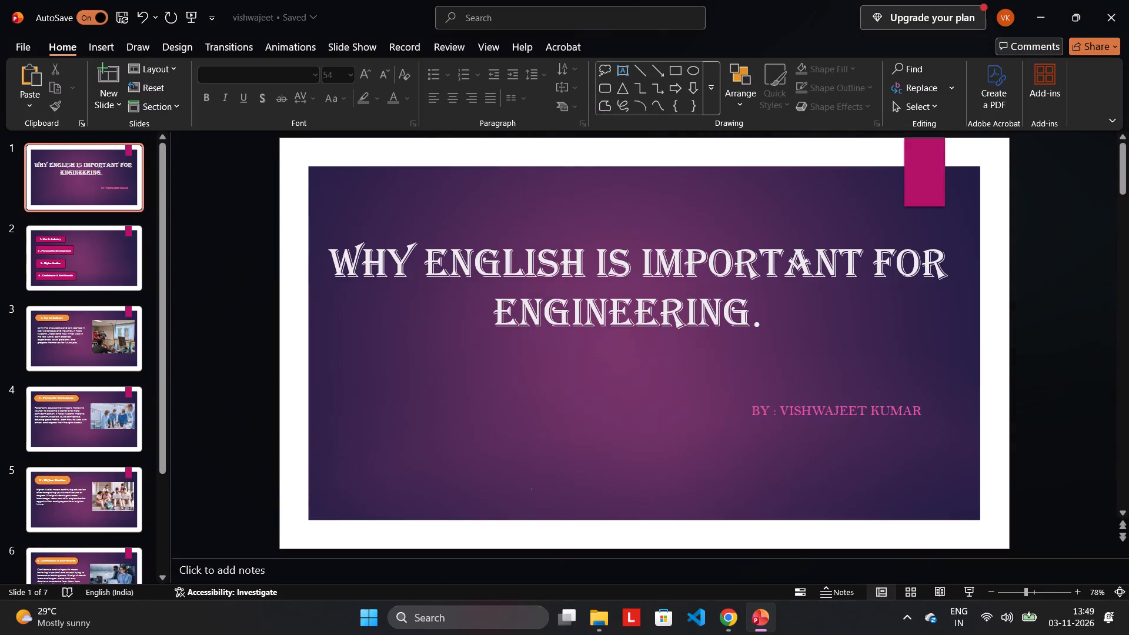
Close the presentation.
{"action": "left_click", "coordinate": [1128, 33]}
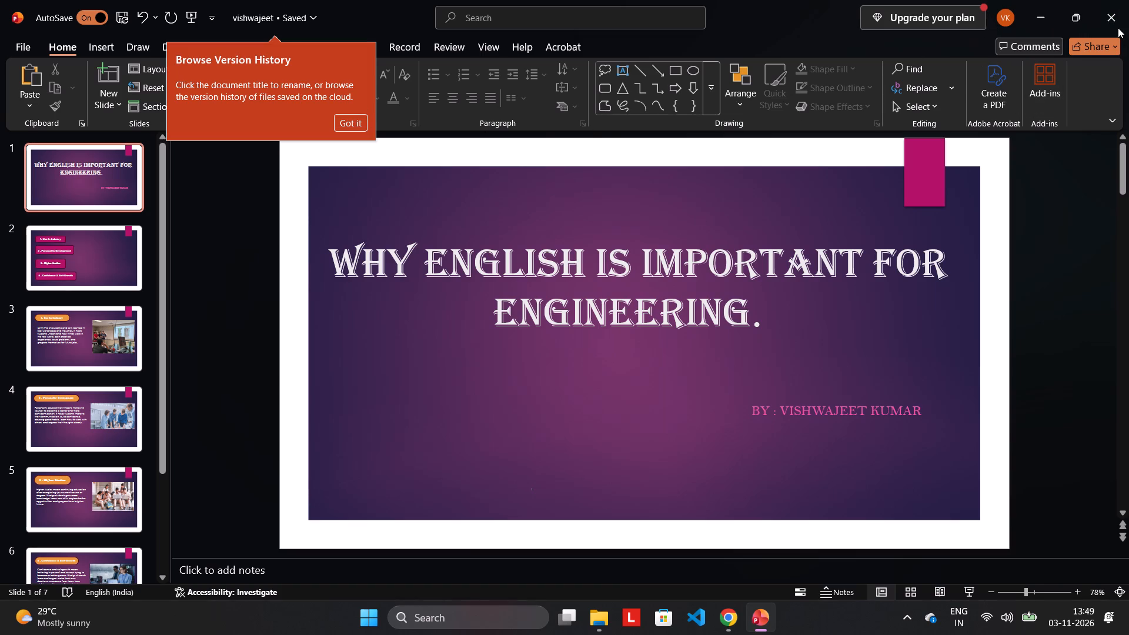
{"action": "left_click", "coordinate": [1128, 29]}
Reopen the "vishwajeet" presentation from the Downloads folder.
{"action": "scroll", "coordinate": [473, 194], "scroll_direction": "up", "scroll_amount": 2}
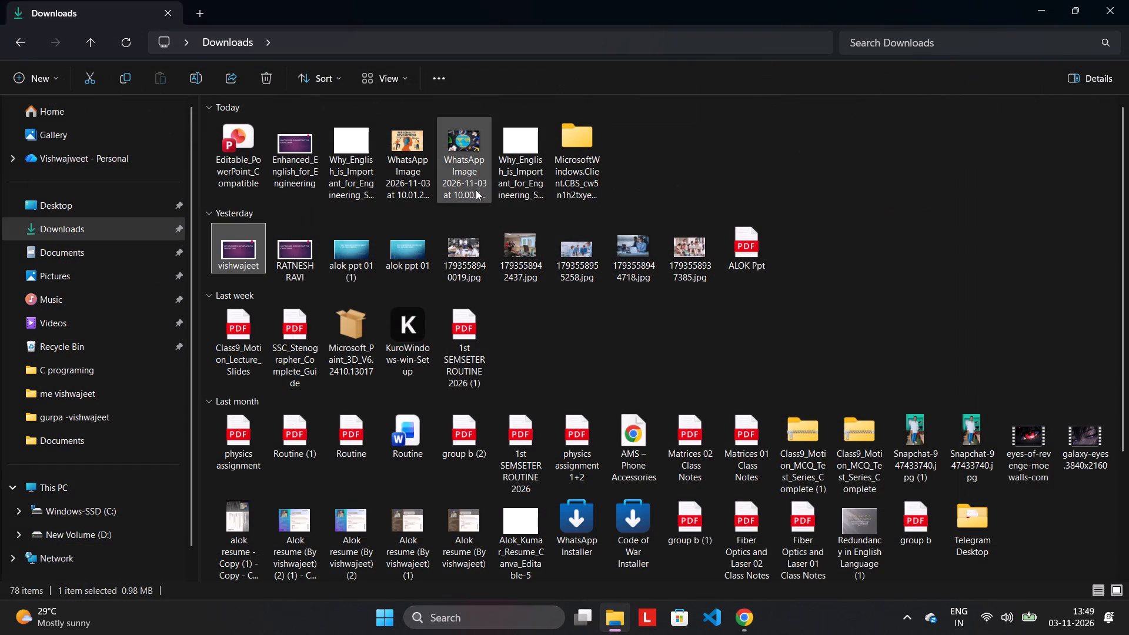
{"action": "scroll", "coordinate": [477, 188], "scroll_direction": "up", "scroll_amount": 5}
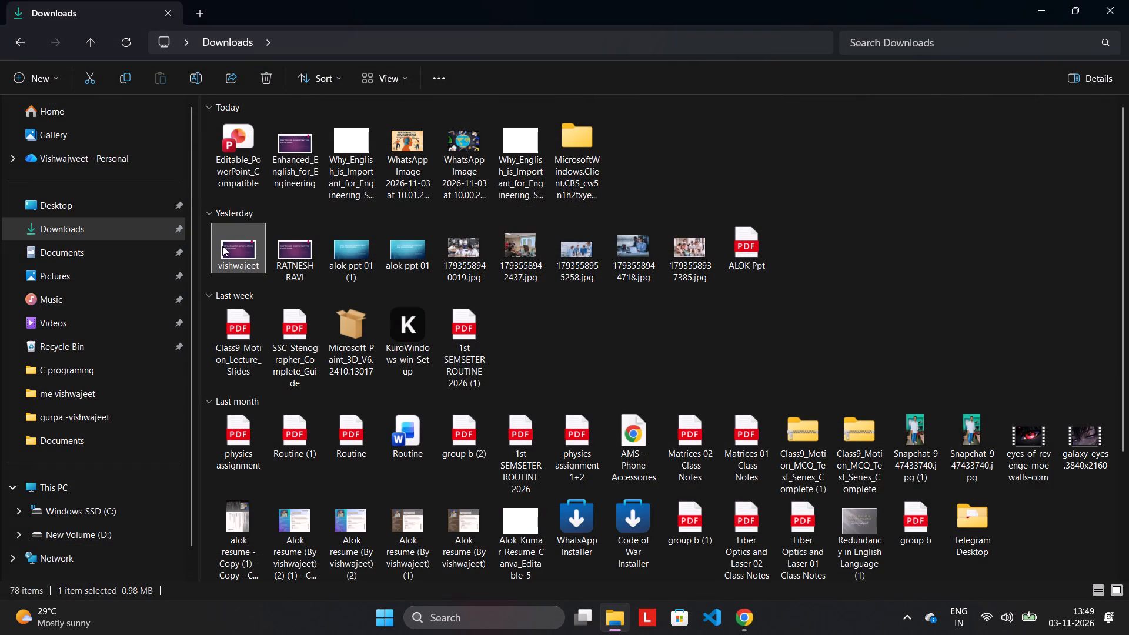
{"action": "double_click", "coordinate": [223, 246]}
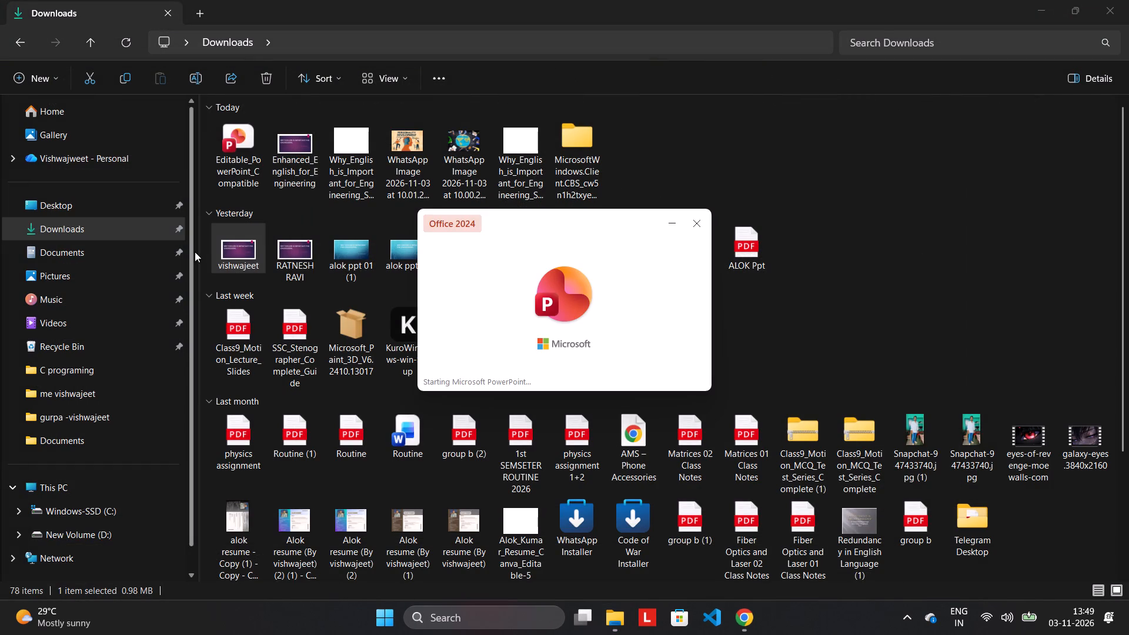
{"action": "double_click", "coordinate": [224, 253]}
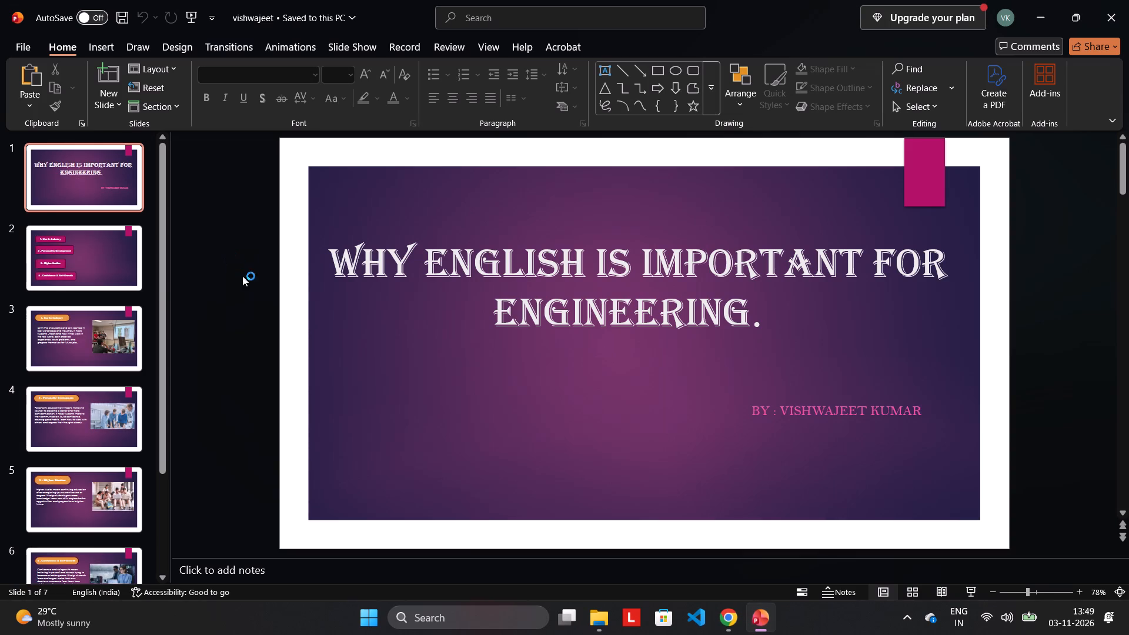
Look through slides 2 to 7 of the reopened presentation to check their layout and headings.
{"action": "left_click", "coordinate": [118, 264]}
{"action": "left_click", "coordinate": [106, 325]}
{"action": "left_click", "coordinate": [77, 396]}
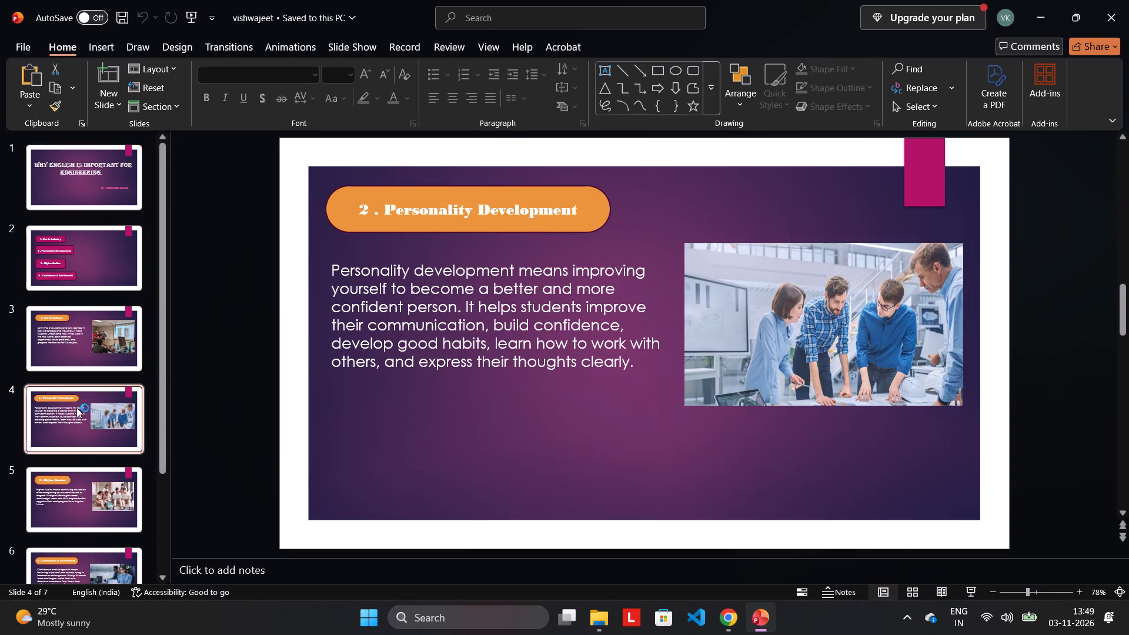
{"action": "left_click", "coordinate": [72, 484]}
{"action": "scroll", "coordinate": [83, 502], "scroll_direction": "down", "scroll_amount": 3}
{"action": "left_click", "coordinate": [69, 490]}
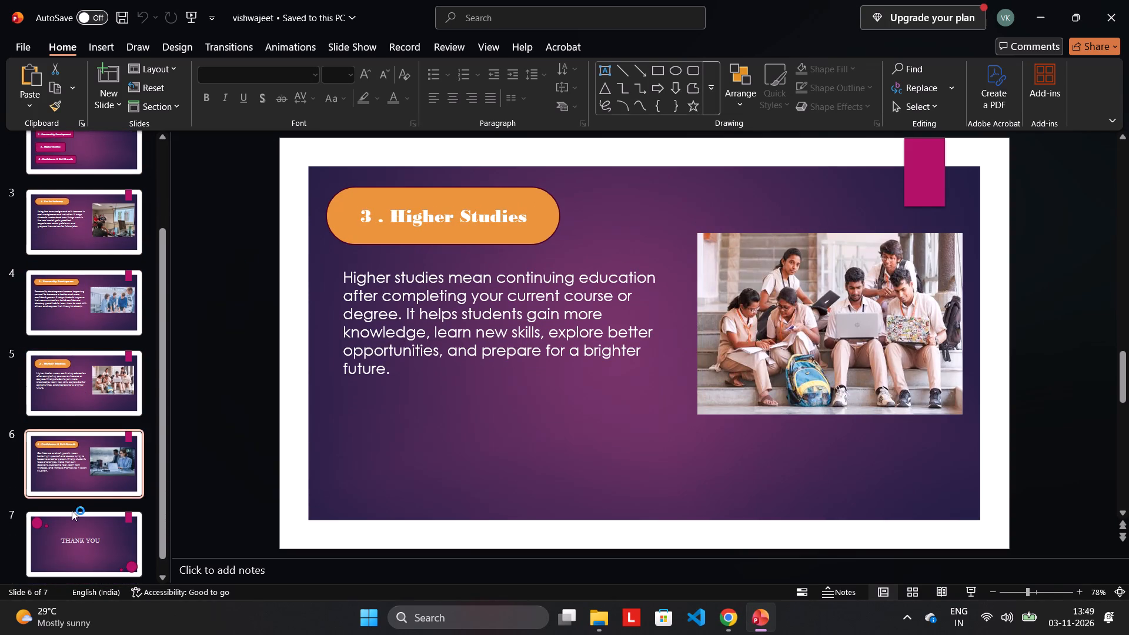
{"action": "left_click", "coordinate": [62, 542]}
{"action": "scroll", "coordinate": [62, 510], "scroll_direction": "up", "scroll_amount": 10}
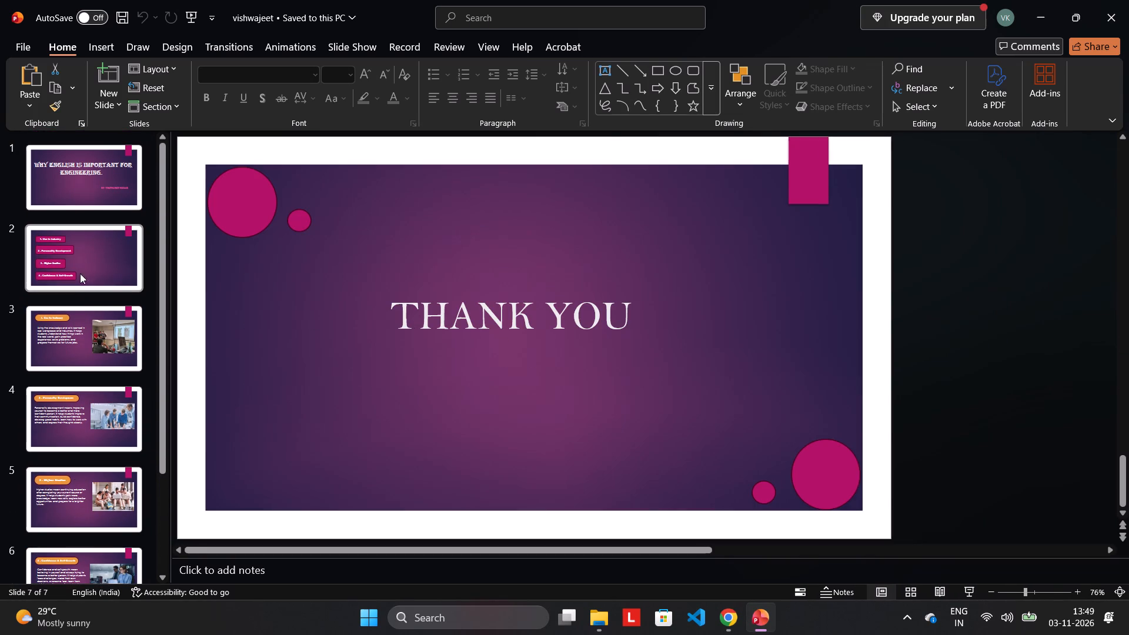
Fully round the corners of the four topic boxes on slide 2, giving them a pill shape.
{"action": "left_click", "coordinate": [81, 259]}
{"action": "left_click", "coordinate": [86, 264]}
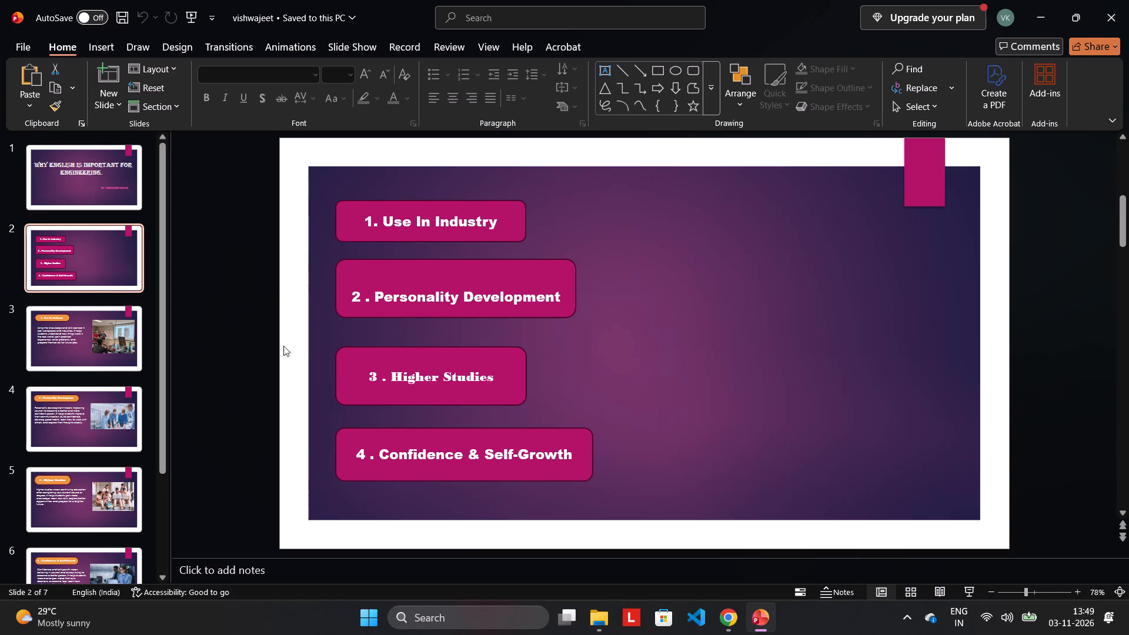
{"action": "left_click", "coordinate": [347, 279]}
{"action": "left_click_drag", "start_coordinate": [347, 257], "coordinate": [352, 272]}
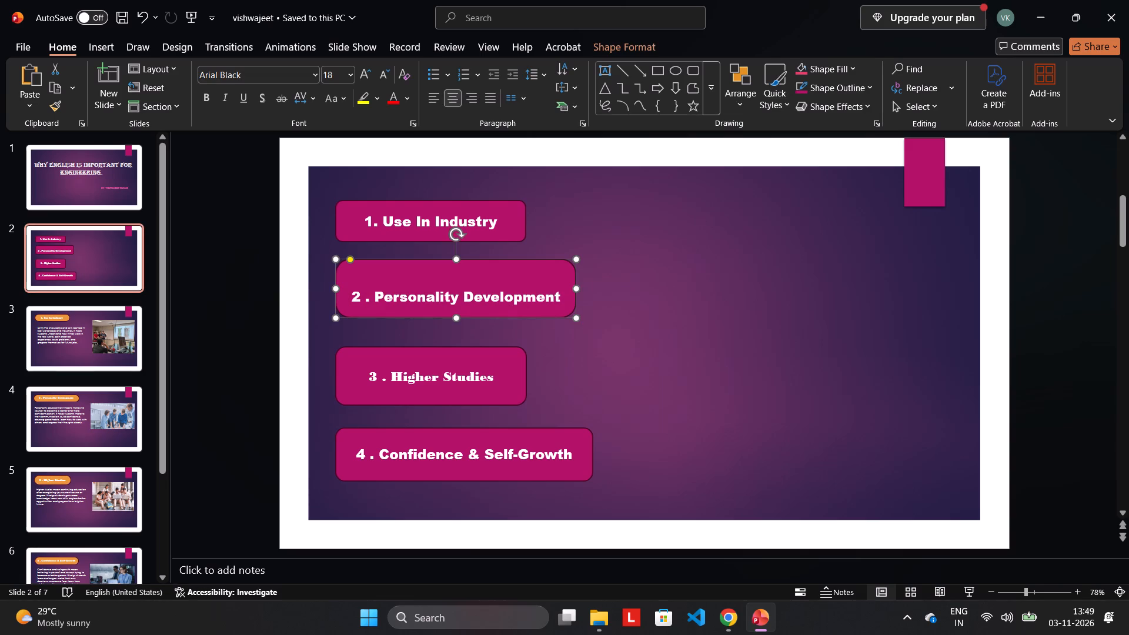
{"action": "left_click_drag", "start_coordinate": [352, 257], "coordinate": [355, 266]}
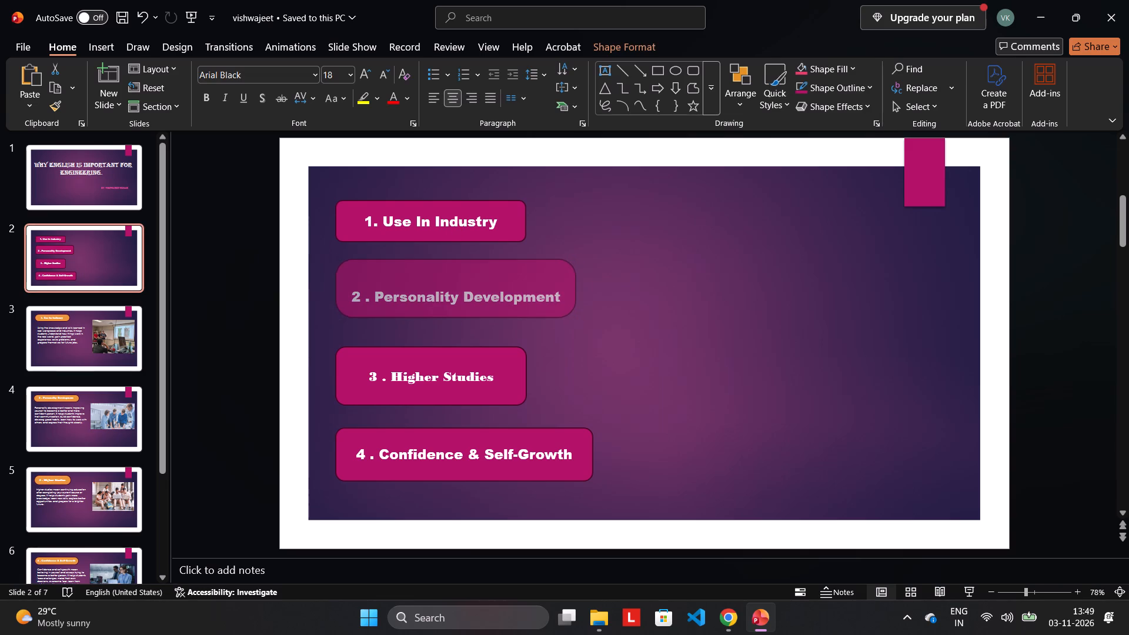
{"action": "left_click_drag", "start_coordinate": [355, 266], "coordinate": [362, 271]}
{"action": "left_click", "coordinate": [362, 232]}
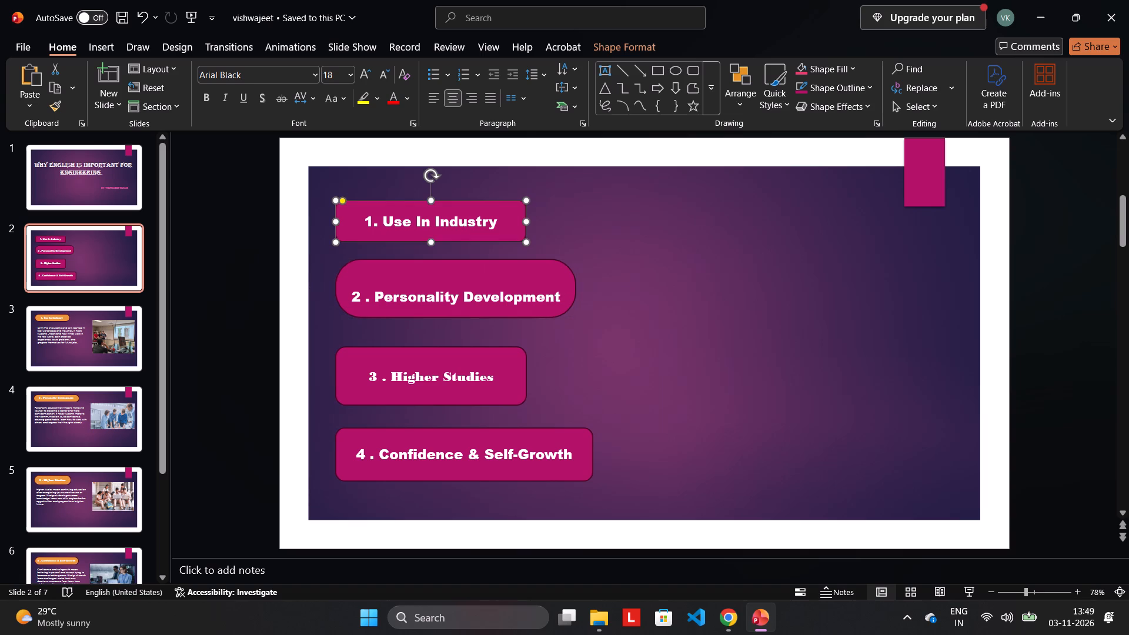
{"action": "left_click_drag", "start_coordinate": [346, 200], "coordinate": [358, 215]}
{"action": "left_click", "coordinate": [352, 366]}
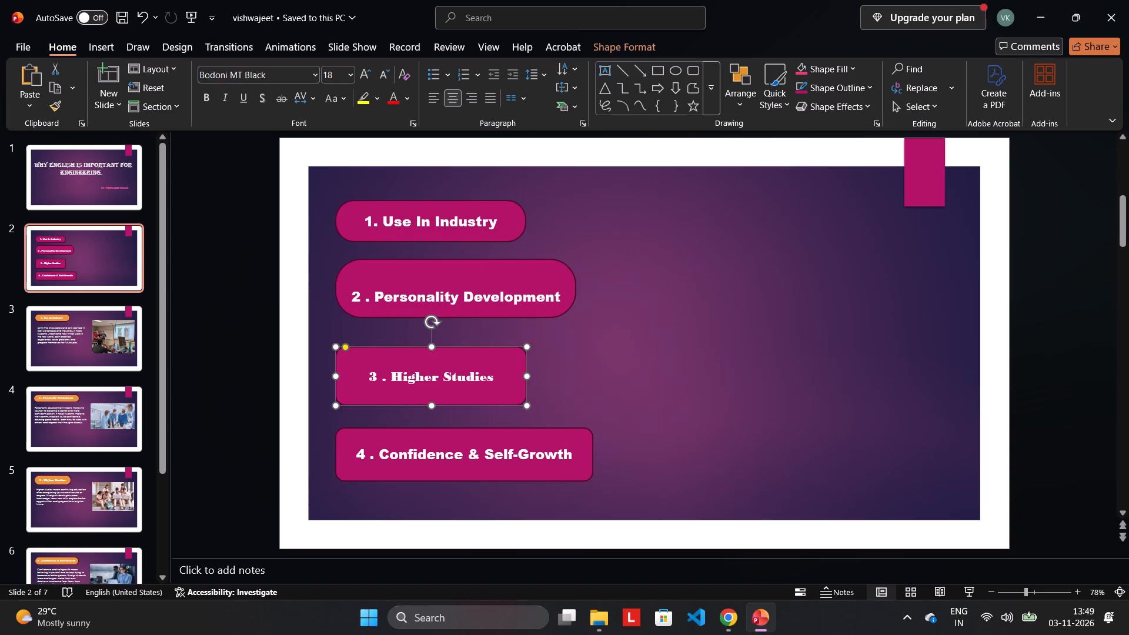
{"action": "left_click_drag", "start_coordinate": [348, 347], "coordinate": [368, 360]}
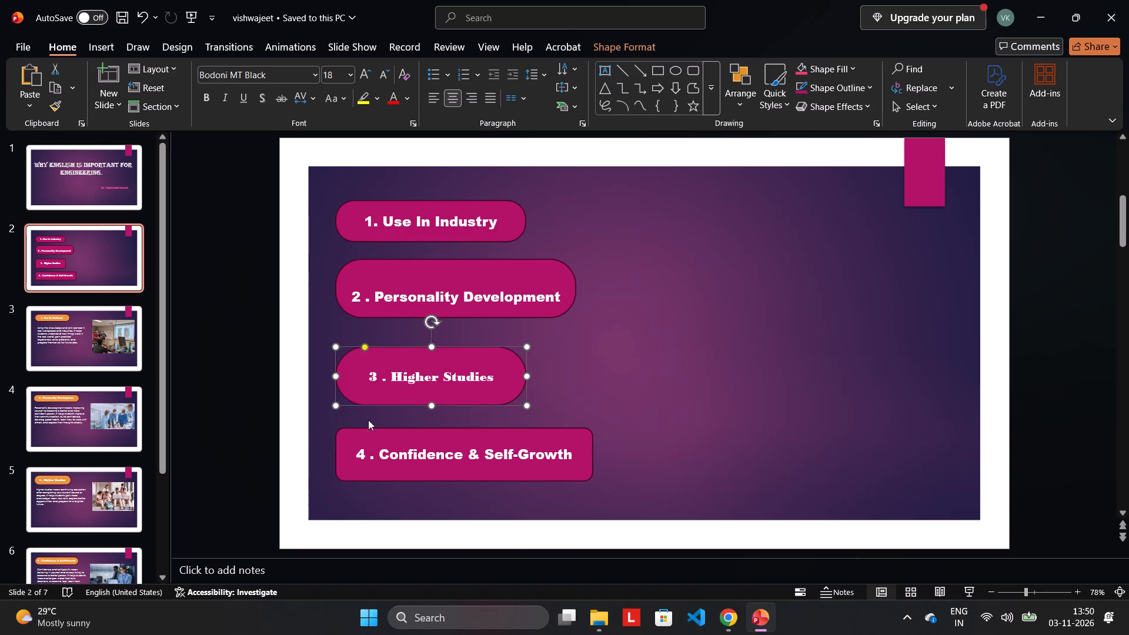
{"action": "left_click", "coordinate": [379, 462]}
{"action": "left_click_drag", "start_coordinate": [344, 426], "coordinate": [360, 435]}
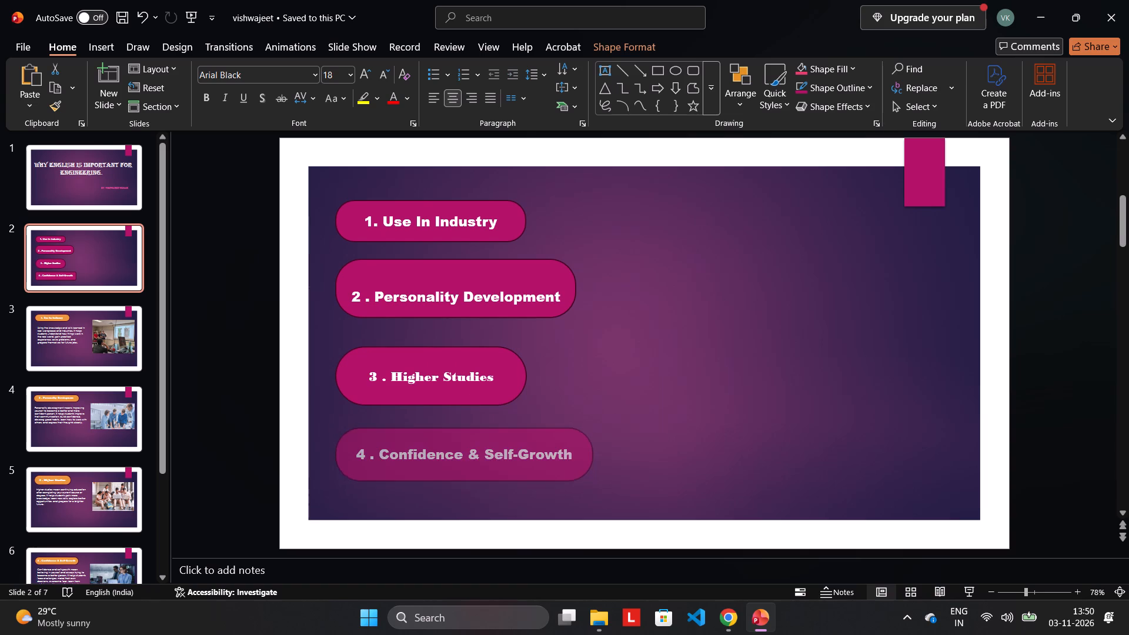
{"action": "left_click_drag", "start_coordinate": [360, 435], "coordinate": [361, 436]}
{"action": "left_click", "coordinate": [546, 377]}
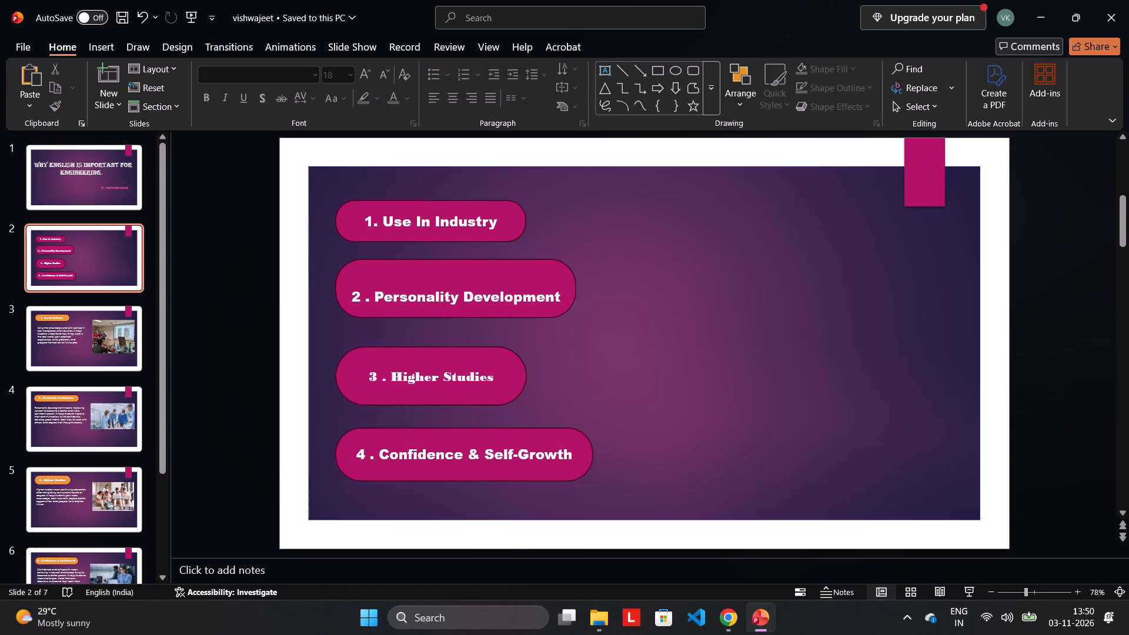
Enlarge the "3 . Higher Studies" text on slide 2 by one font size increment.
{"action": "left_click_drag", "start_coordinate": [490, 376], "coordinate": [381, 379]}
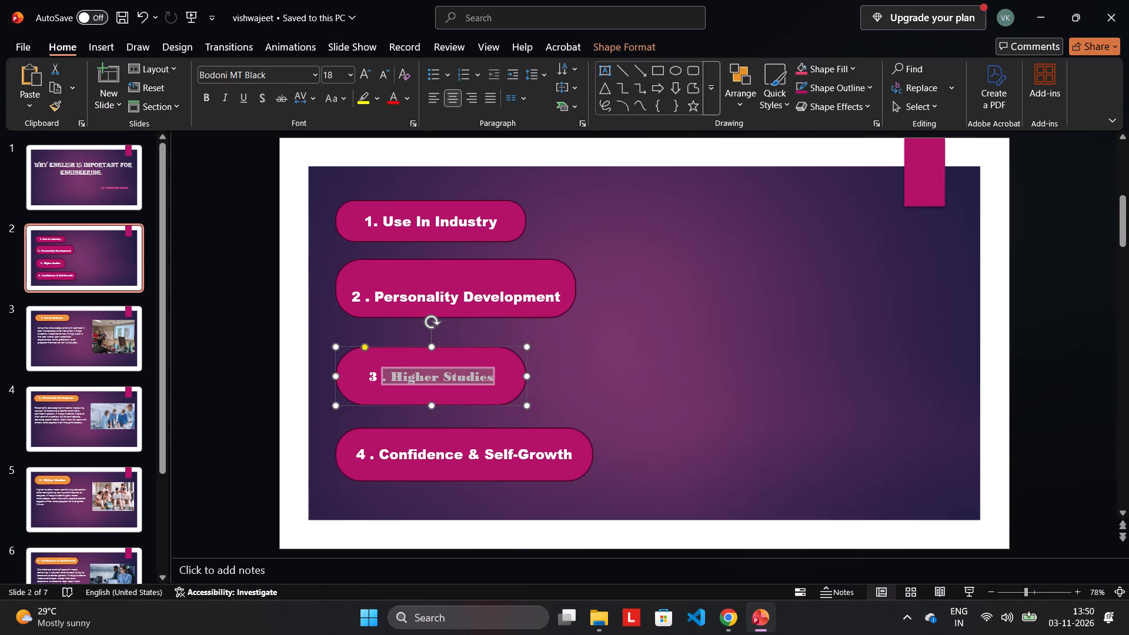
{"action": "left_click_drag", "start_coordinate": [381, 379], "coordinate": [362, 376]}
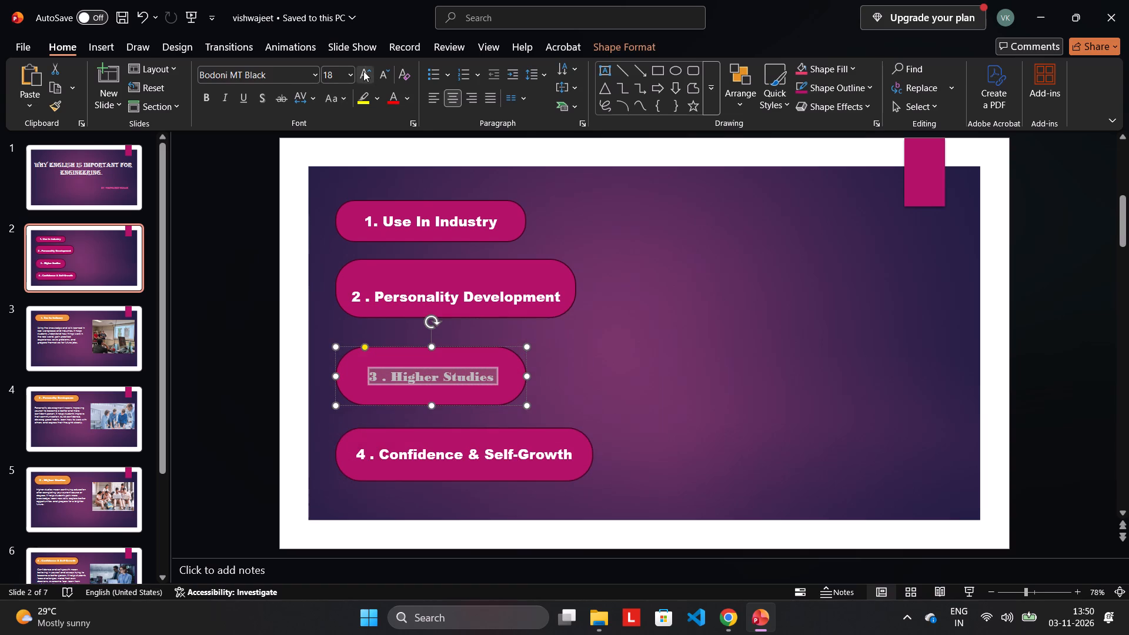
{"action": "left_click", "coordinate": [363, 71]}
{"action": "left_click", "coordinate": [363, 72]}
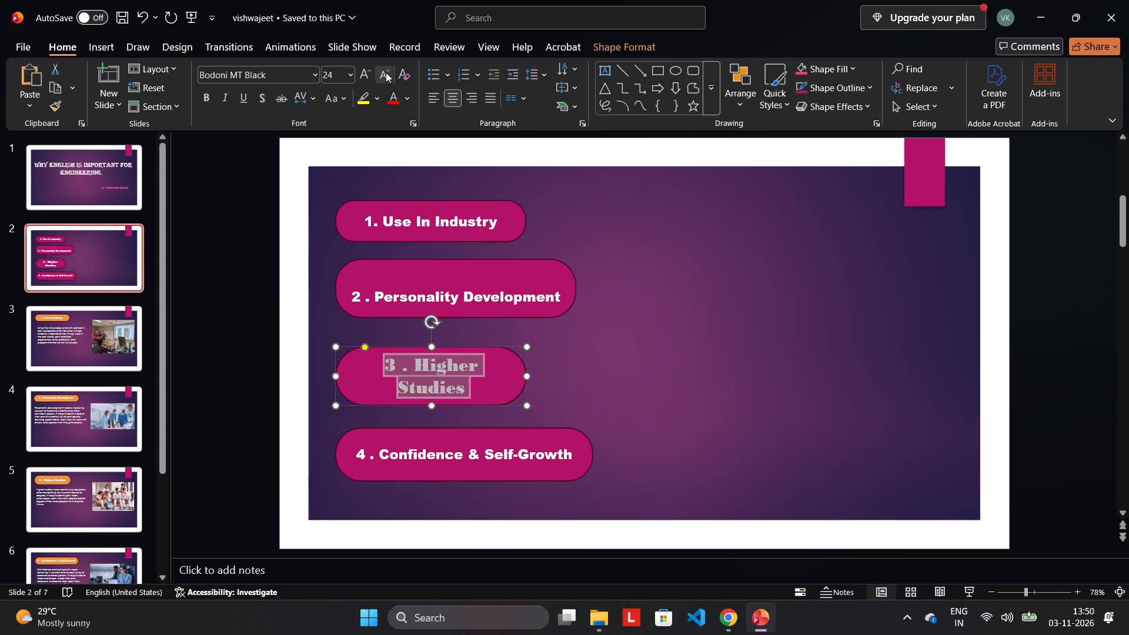
{"action": "left_click", "coordinate": [386, 72]}
Remove the blank line above "2 . Personality Development" in its slide 2 pill so the text is vertically centred.
{"action": "left_click", "coordinate": [542, 294]}
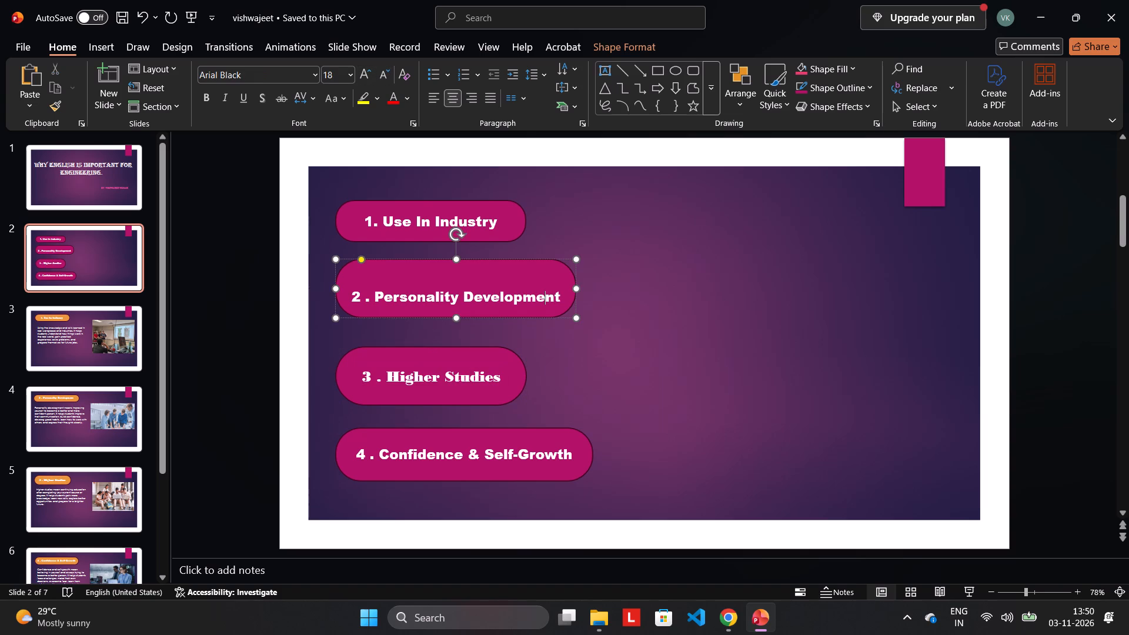
{"action": "left_click", "coordinate": [353, 293]}
{"action": "key", "text": "Return"}
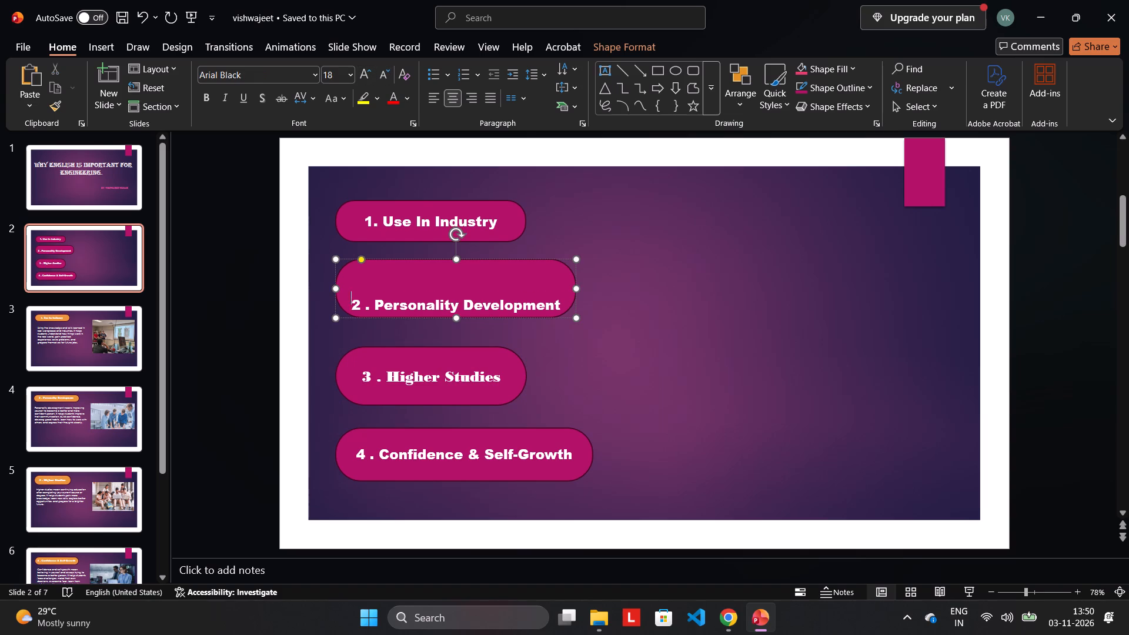
{"action": "key", "text": "BackSpace"}
{"action": "key", "text": "BackSpace"}
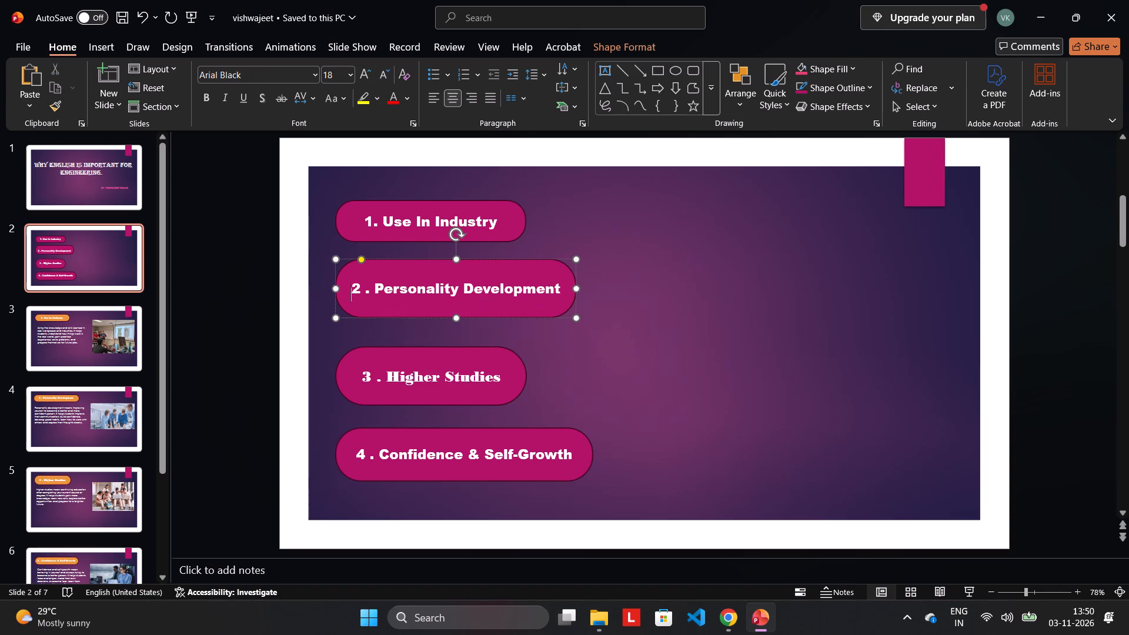
{"action": "left_click", "coordinate": [633, 422]}
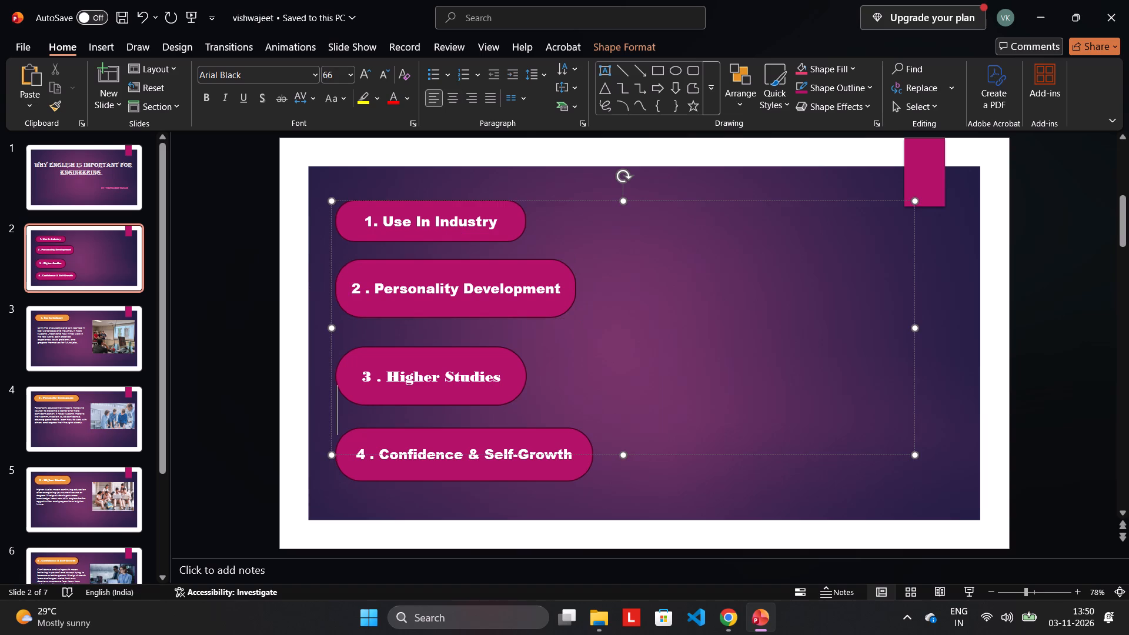
Enlarge the "4 . Confidence & Self-Growth" text on slide 2 to 20 pt and widen its pill so the text fits on one line.
{"action": "left_click", "coordinate": [548, 472]}
{"action": "left_click_drag", "start_coordinate": [570, 449], "coordinate": [556, 453]}
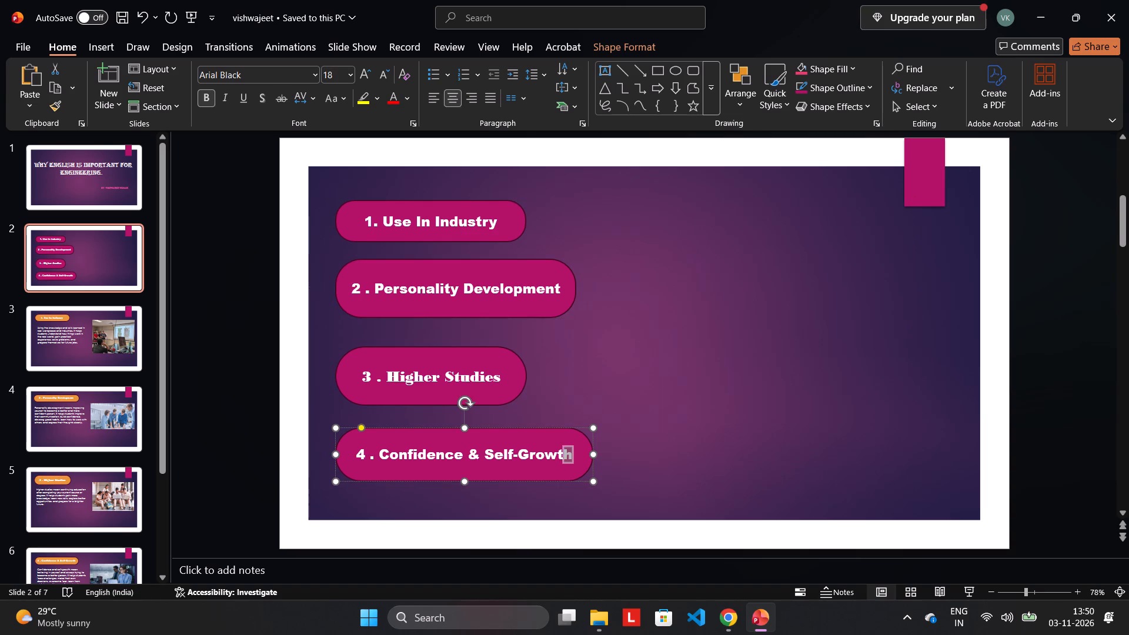
{"action": "left_click_drag", "start_coordinate": [556, 453], "coordinate": [353, 455]}
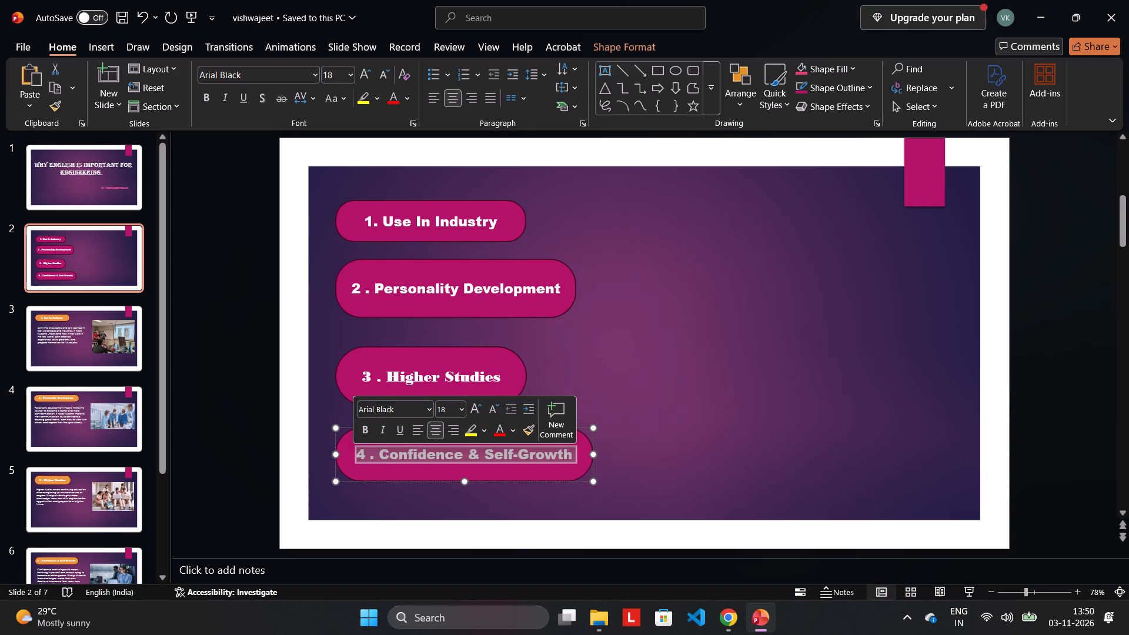
{"action": "left_click", "coordinate": [360, 76]}
{"action": "left_click", "coordinate": [652, 395]}
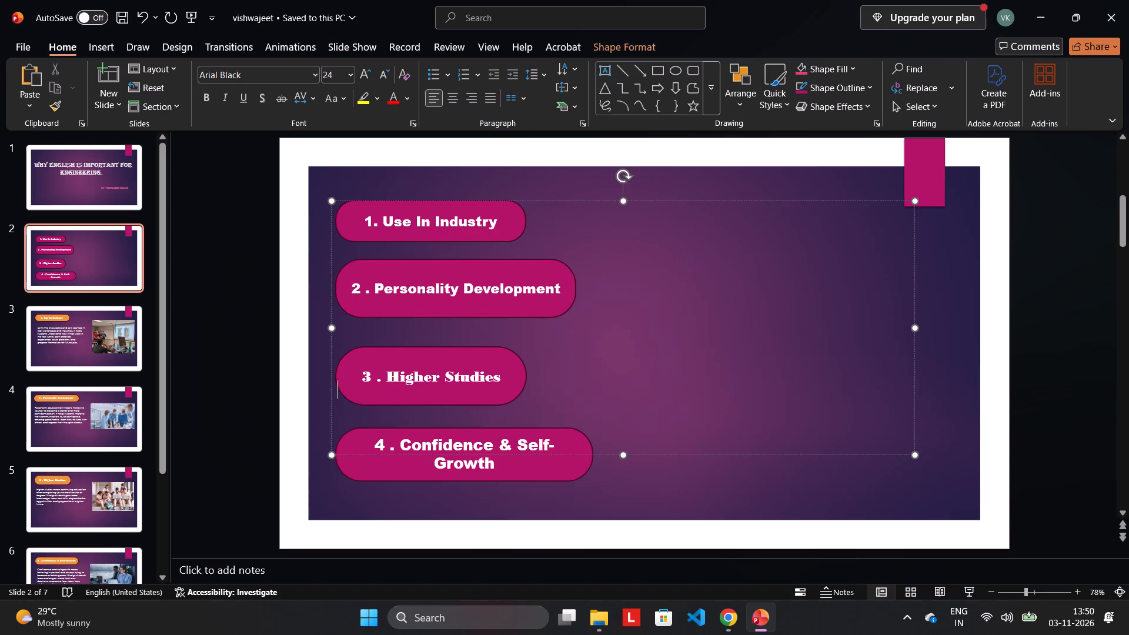
{"action": "left_click", "coordinate": [575, 465]}
{"action": "left_click_drag", "start_coordinate": [594, 456], "coordinate": [609, 453]}
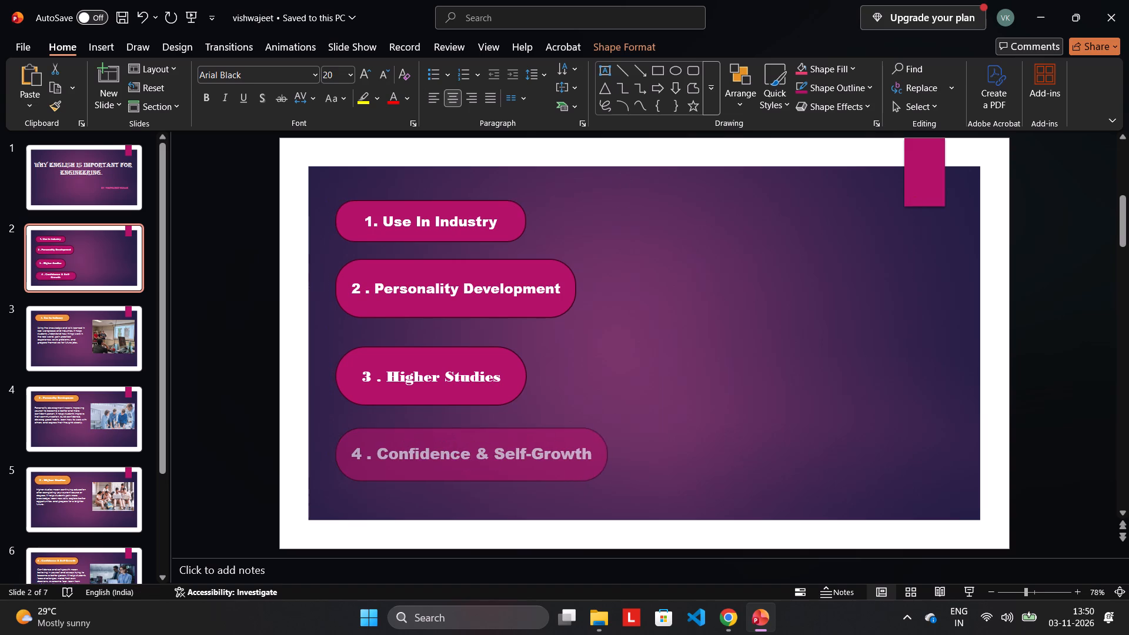
{"action": "left_click_drag", "start_coordinate": [609, 453], "coordinate": [614, 453]}
{"action": "left_click", "coordinate": [692, 387]}
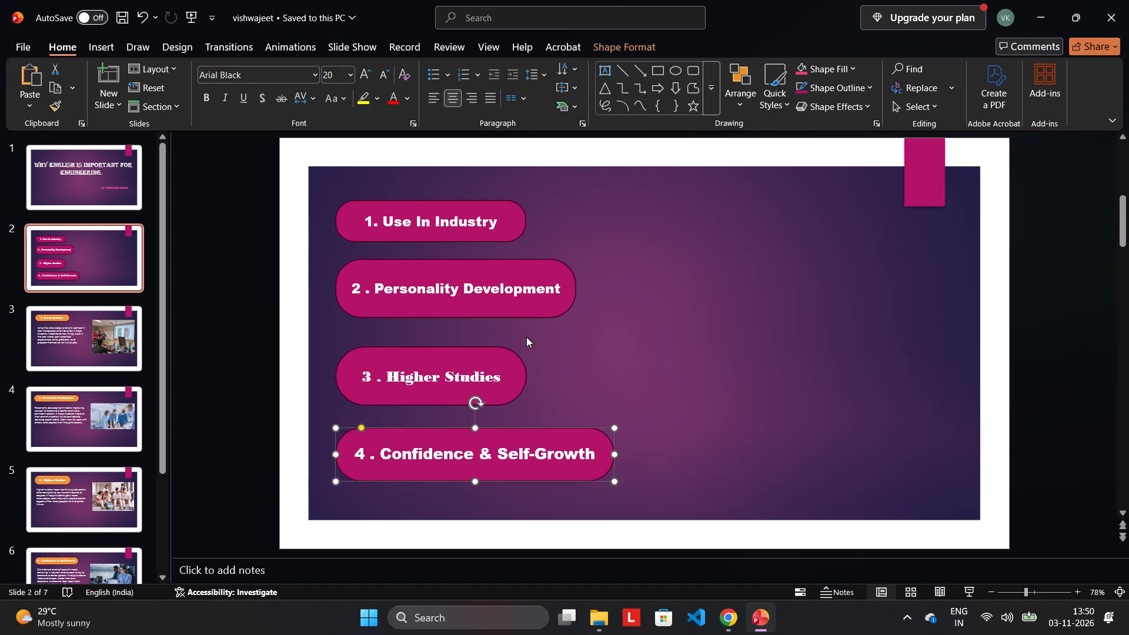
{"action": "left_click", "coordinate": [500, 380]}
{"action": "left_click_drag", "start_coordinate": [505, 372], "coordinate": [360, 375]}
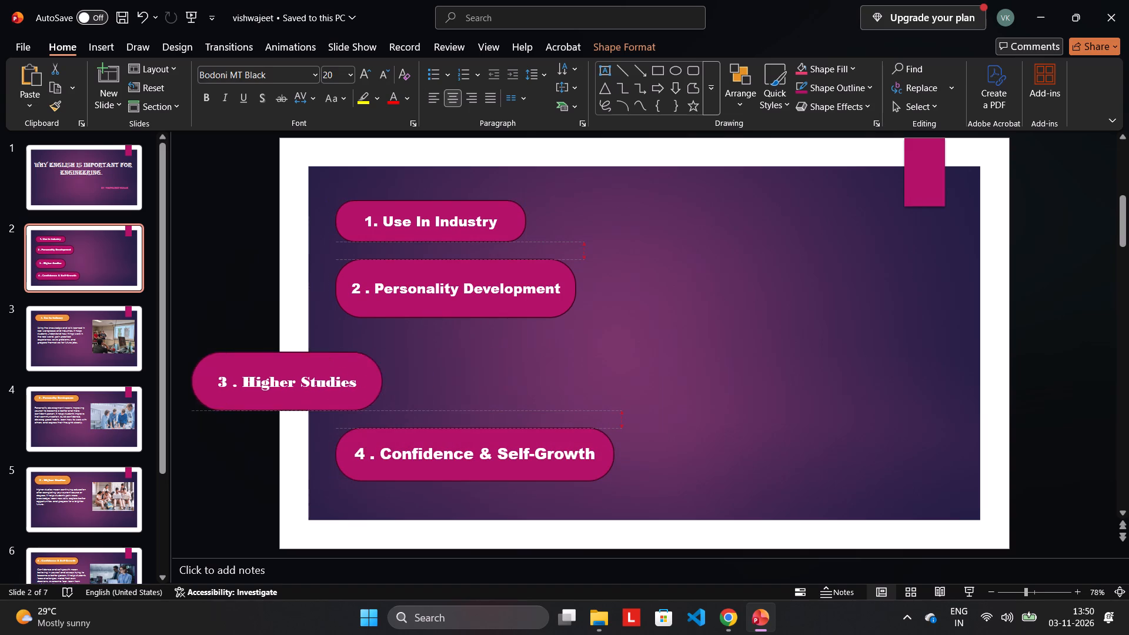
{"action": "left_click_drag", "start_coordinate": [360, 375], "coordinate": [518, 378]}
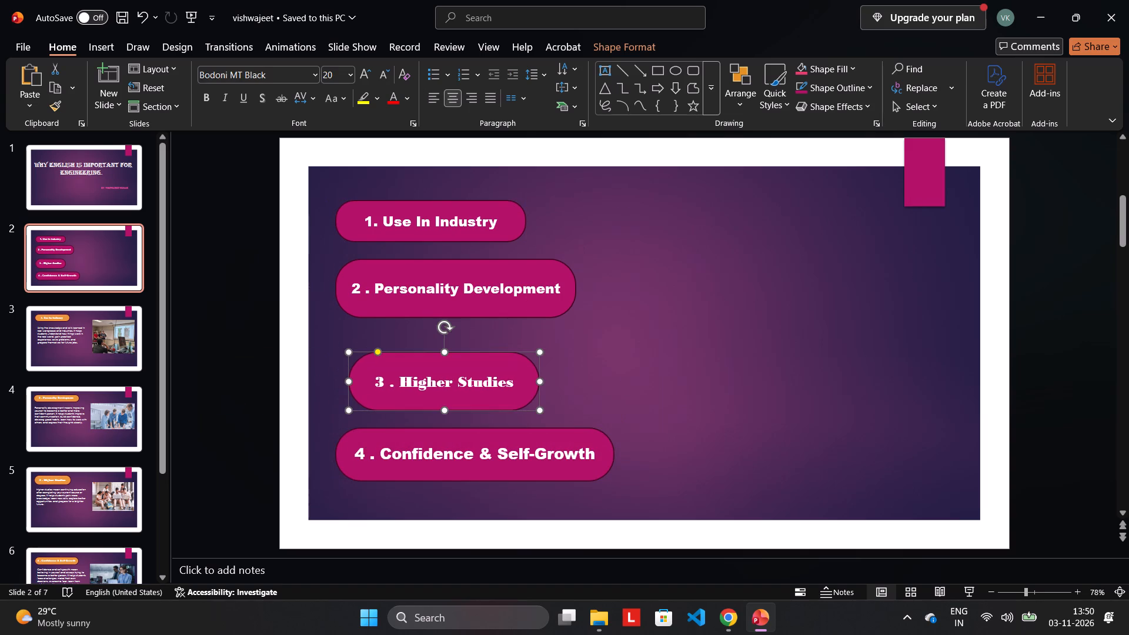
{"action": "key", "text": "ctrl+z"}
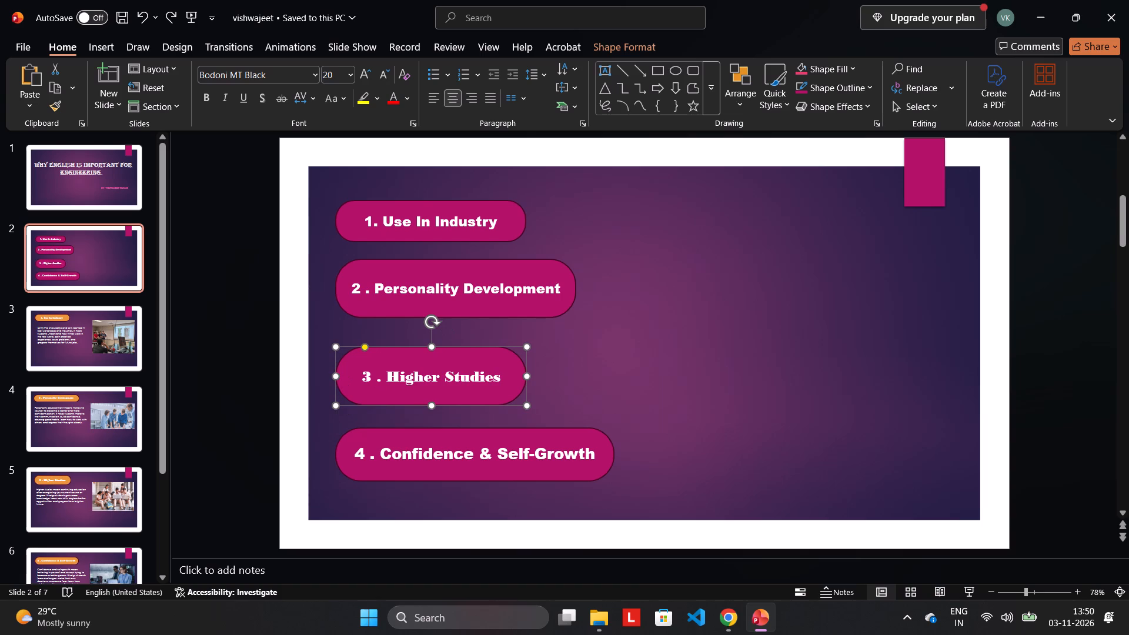
Enlarge the "3 . Higher Studies" text on slide 2 to 24 pt and widen its pill so the text fits on one line.
{"action": "left_click_drag", "start_coordinate": [499, 377], "coordinate": [361, 382]}
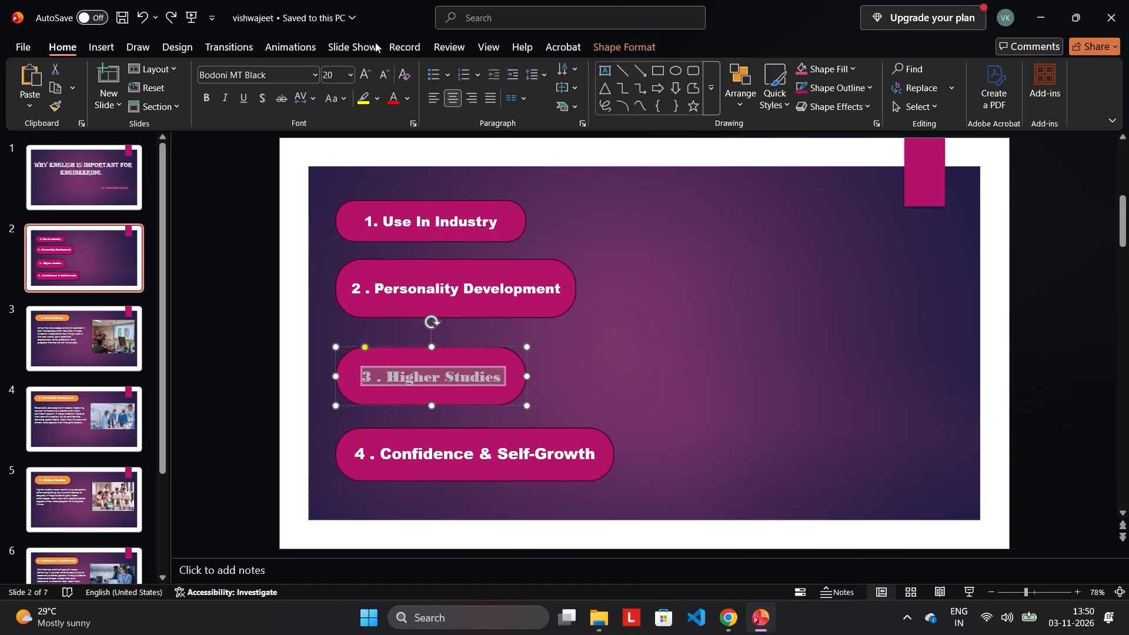
{"action": "left_click", "coordinate": [370, 69]}
{"action": "left_click", "coordinate": [607, 268]}
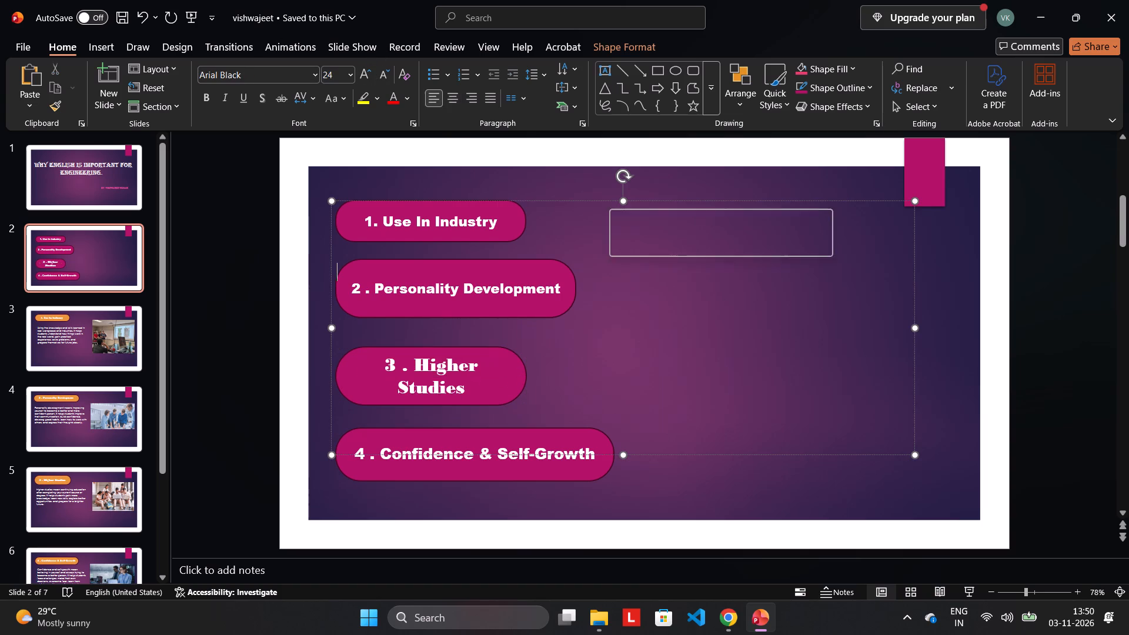
{"action": "left_click", "coordinate": [489, 375]}
{"action": "left_click_drag", "start_coordinate": [530, 373], "coordinate": [542, 373]}
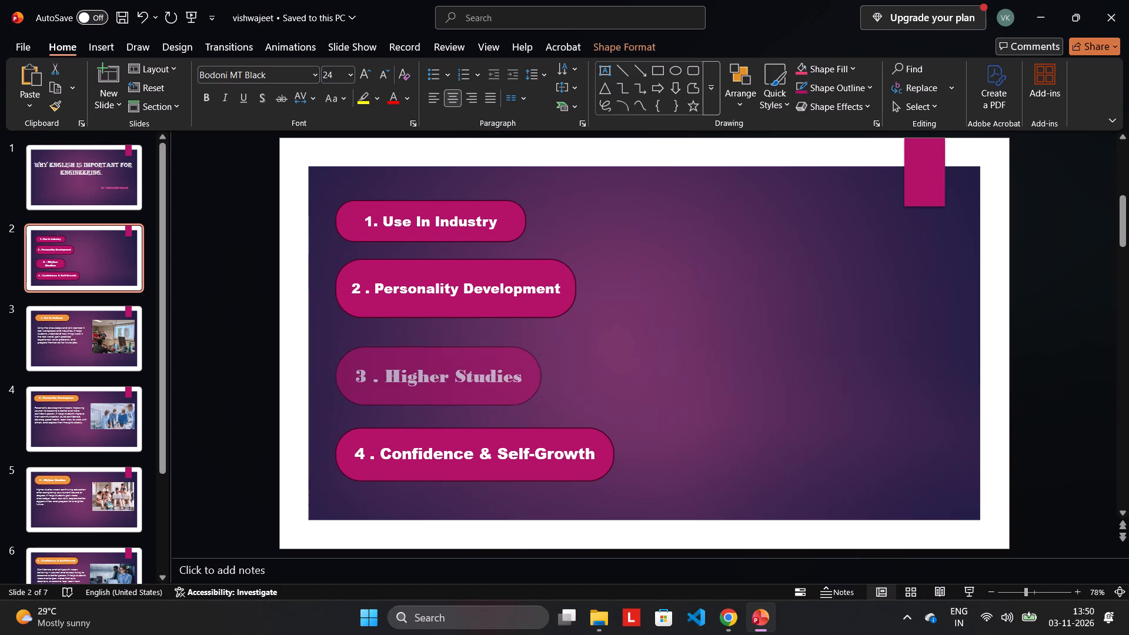
{"action": "left_click_drag", "start_coordinate": [542, 373], "coordinate": [542, 373]}
{"action": "left_click", "coordinate": [966, 386]}
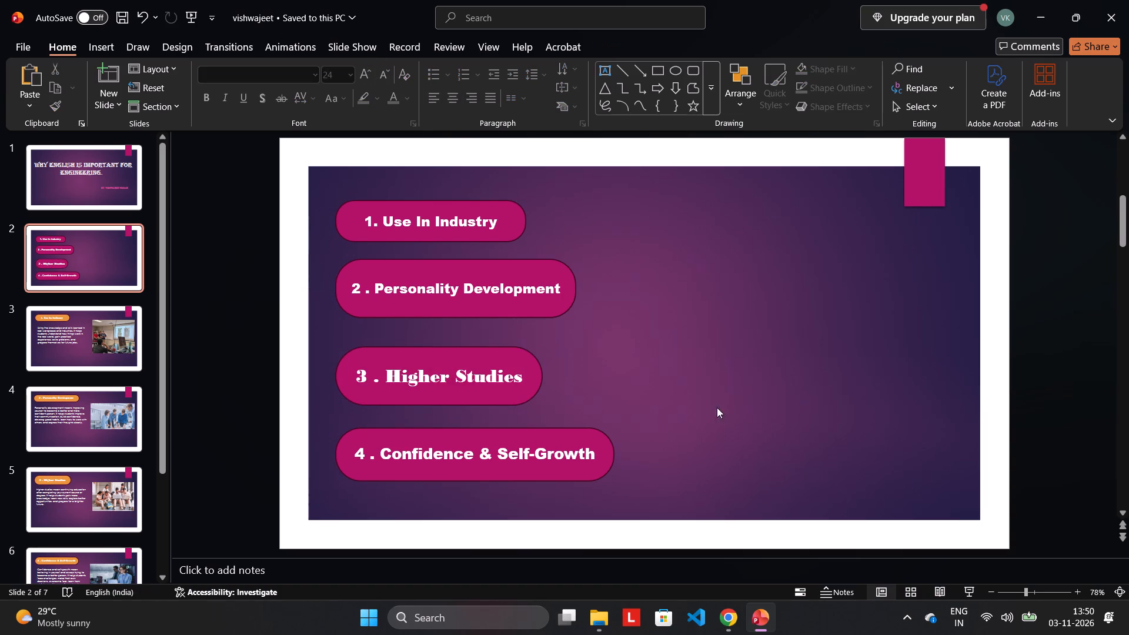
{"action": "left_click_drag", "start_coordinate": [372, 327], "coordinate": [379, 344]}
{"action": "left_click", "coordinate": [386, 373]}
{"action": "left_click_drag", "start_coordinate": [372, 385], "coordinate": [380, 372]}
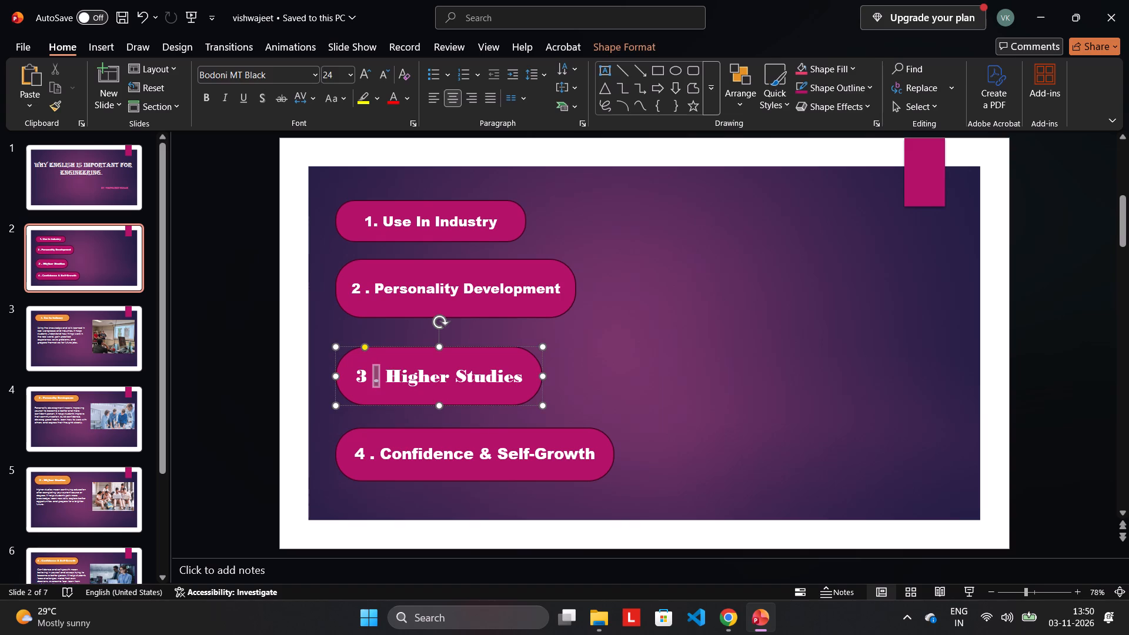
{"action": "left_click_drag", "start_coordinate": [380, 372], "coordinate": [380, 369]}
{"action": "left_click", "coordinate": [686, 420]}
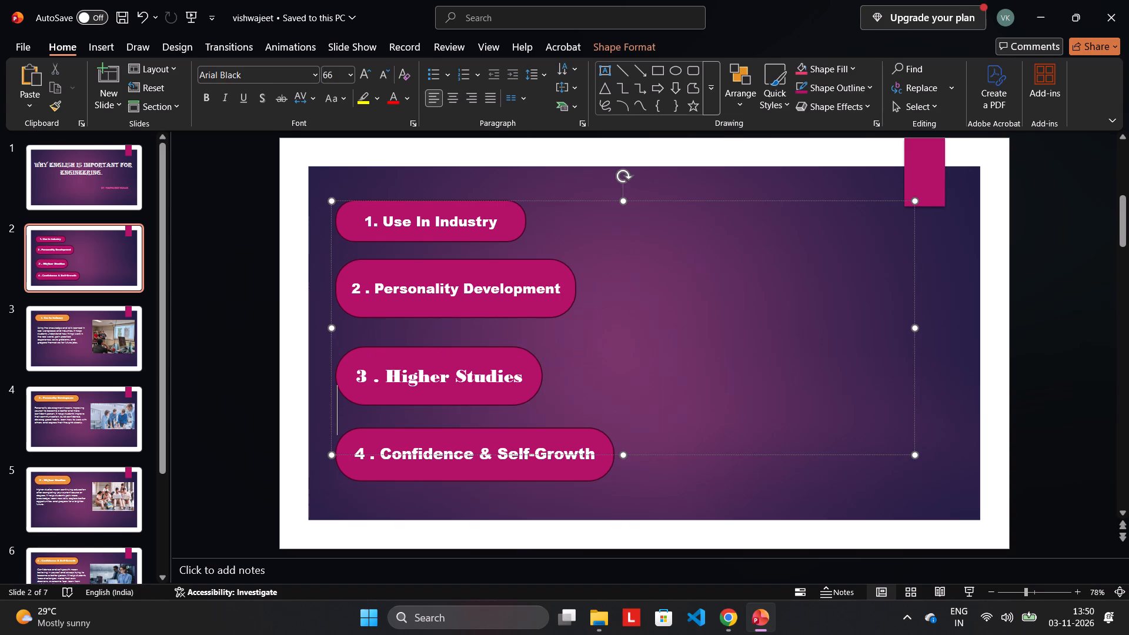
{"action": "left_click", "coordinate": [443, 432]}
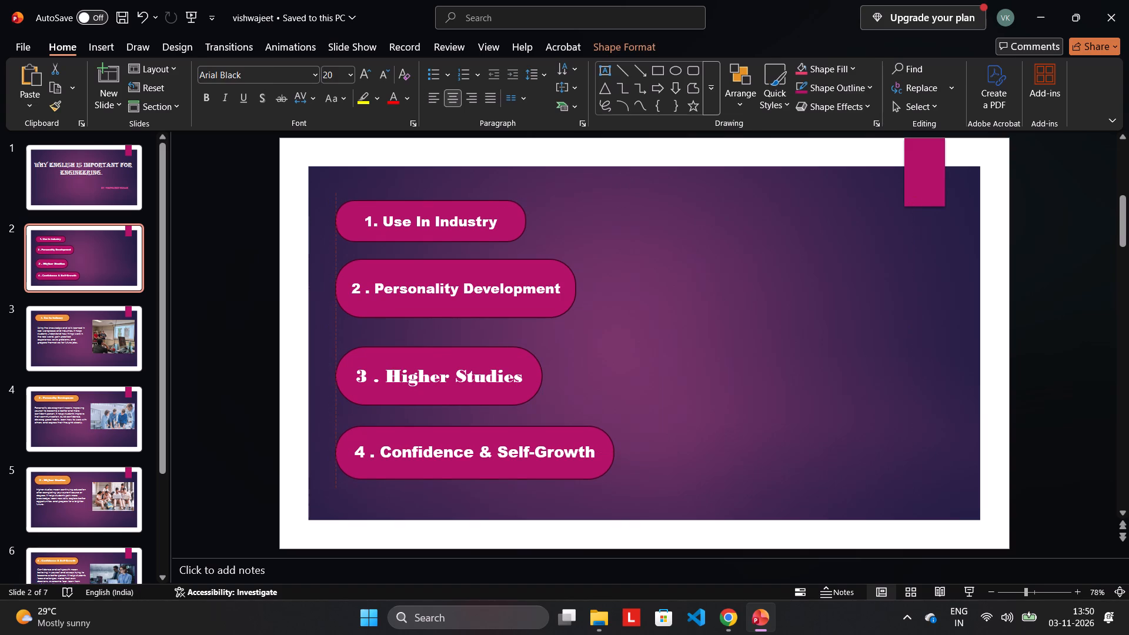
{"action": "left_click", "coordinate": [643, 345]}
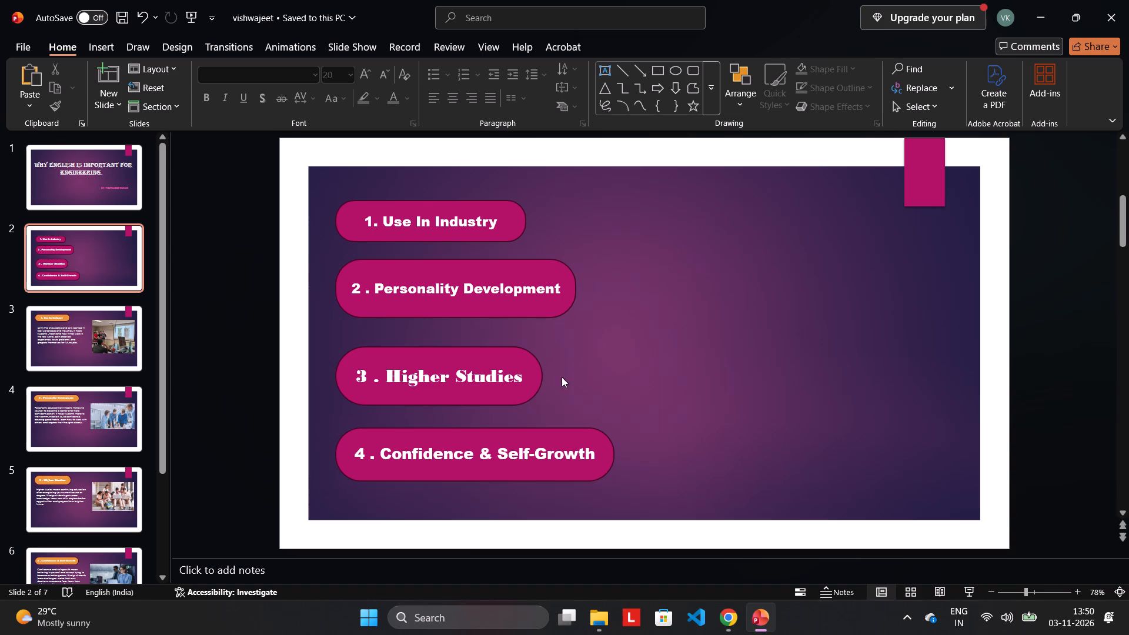
Look through slides 3 to 6 to check their headings and layout, and return to slide 2.
{"action": "left_click", "coordinate": [125, 335]}
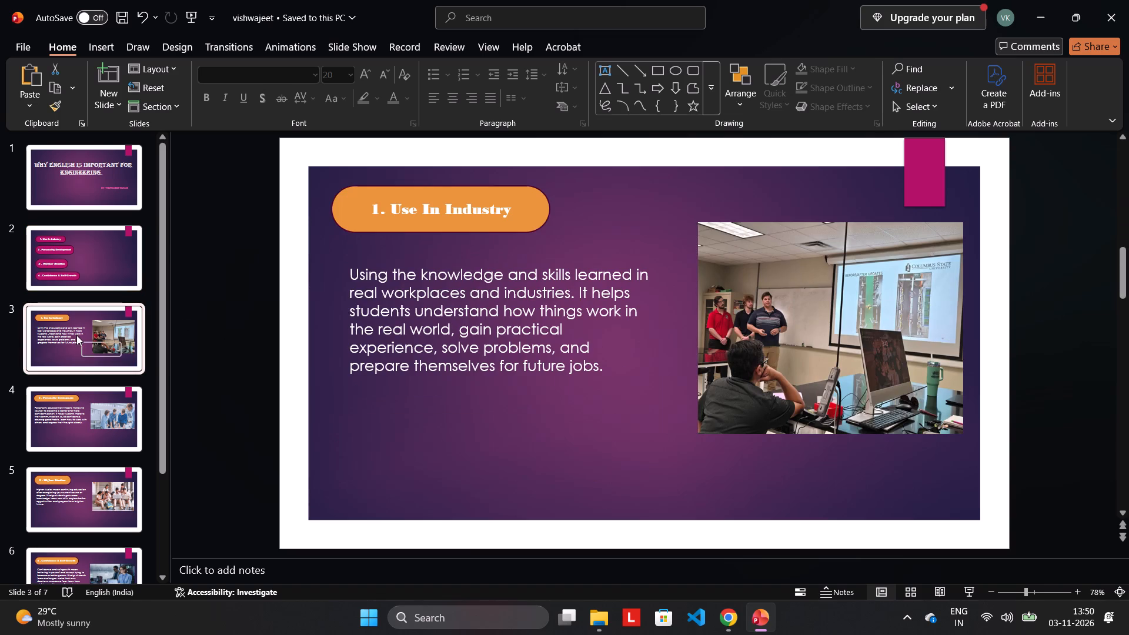
{"action": "left_click", "coordinate": [75, 423]}
{"action": "left_click", "coordinate": [75, 467]}
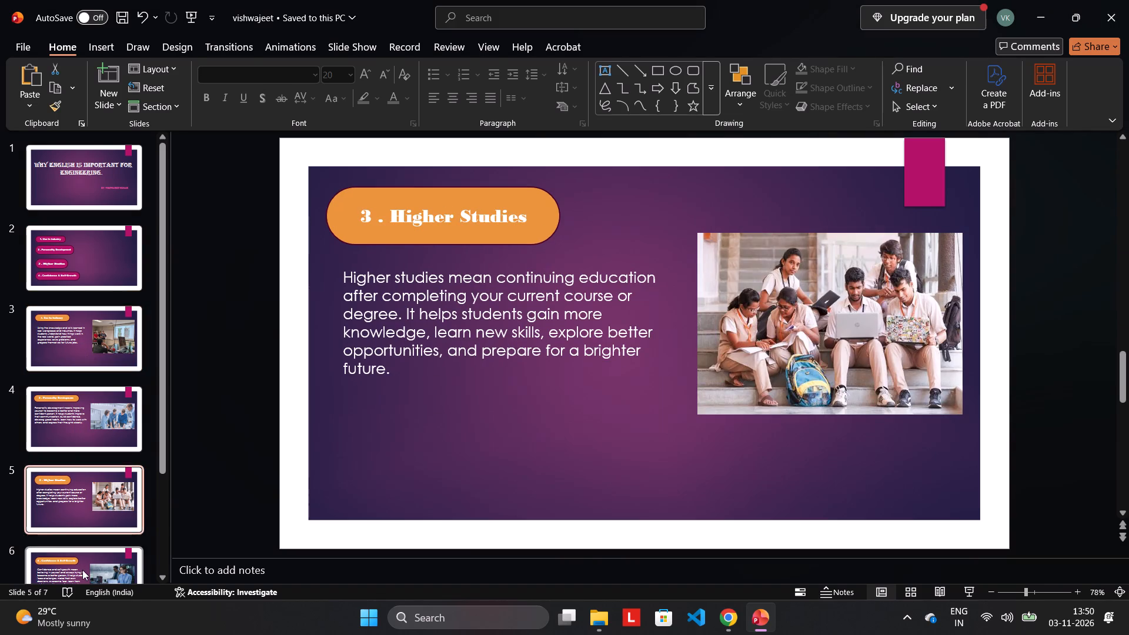
{"action": "left_click", "coordinate": [82, 570]}
{"action": "left_click", "coordinate": [93, 502]}
{"action": "left_click", "coordinate": [76, 449]}
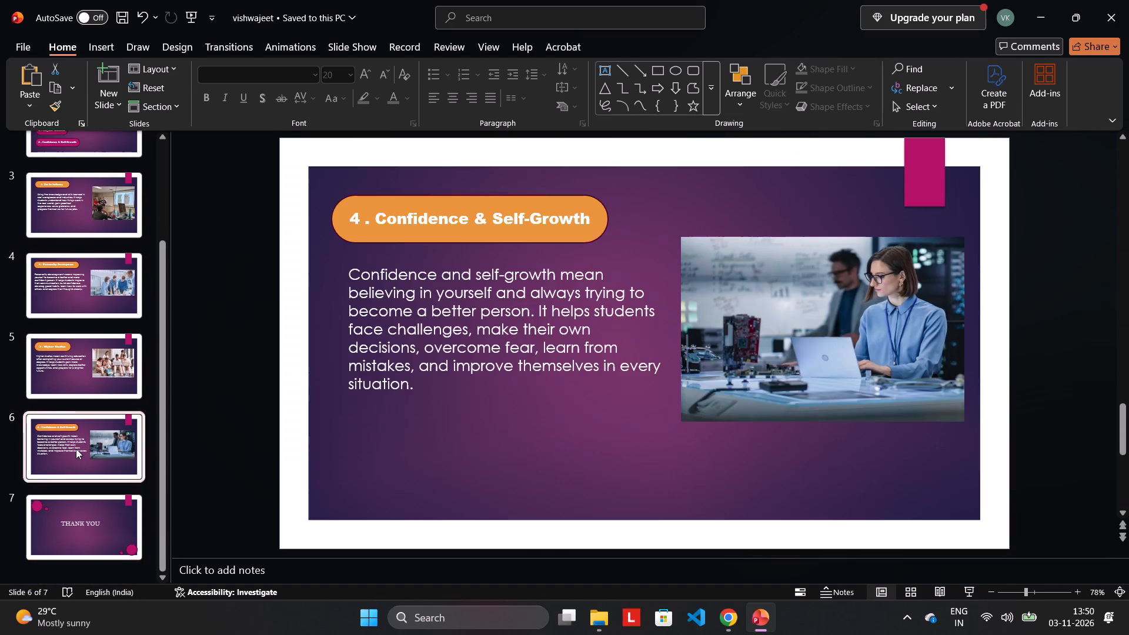
{"action": "left_click", "coordinate": [76, 444]}
{"action": "left_click", "coordinate": [85, 356]}
{"action": "left_click", "coordinate": [85, 307]}
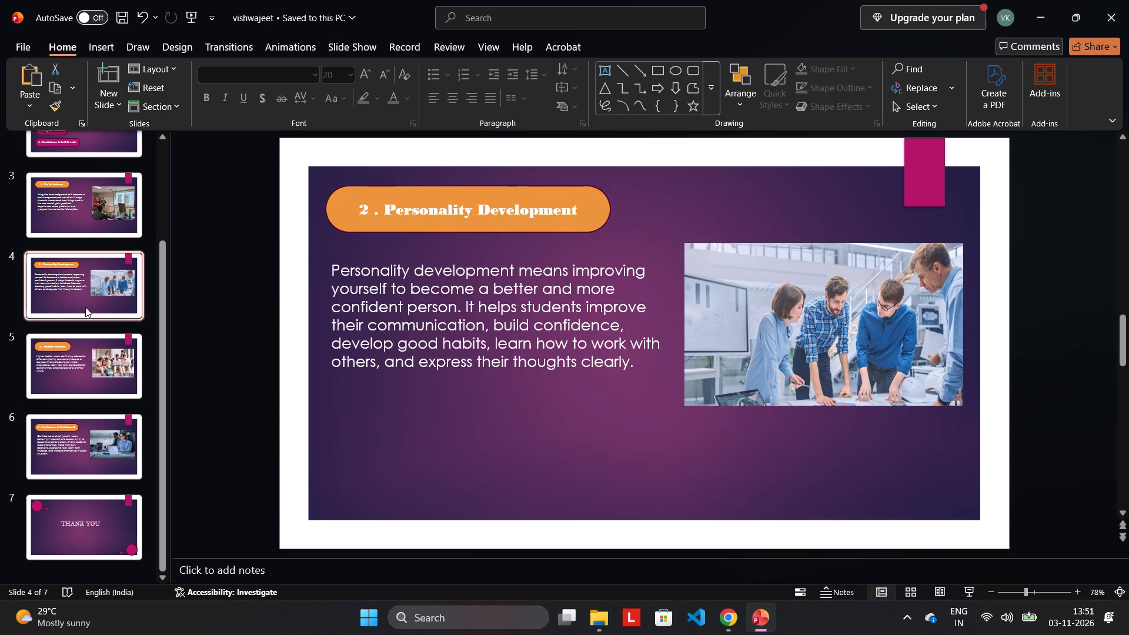
{"action": "scroll", "coordinate": [82, 308], "scroll_direction": "up", "scroll_amount": 1}
{"action": "scroll", "coordinate": [82, 307], "scroll_direction": "down", "scroll_amount": 1}
{"action": "scroll", "coordinate": [82, 305], "scroll_direction": "up", "scroll_amount": 2}
{"action": "left_click", "coordinate": [82, 296]}
{"action": "left_click", "coordinate": [98, 233]}
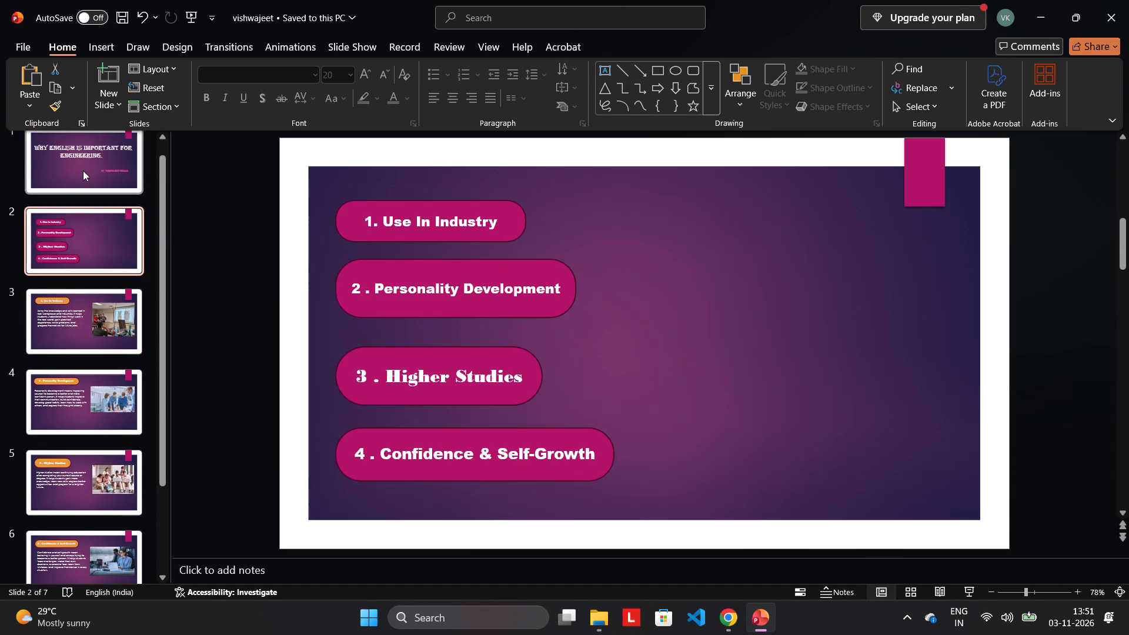
Return to the title slide, close the presentation and save its changes in the Downloads folder.
{"action": "left_click", "coordinate": [83, 171]}
{"action": "left_click", "coordinate": [1120, 16]}
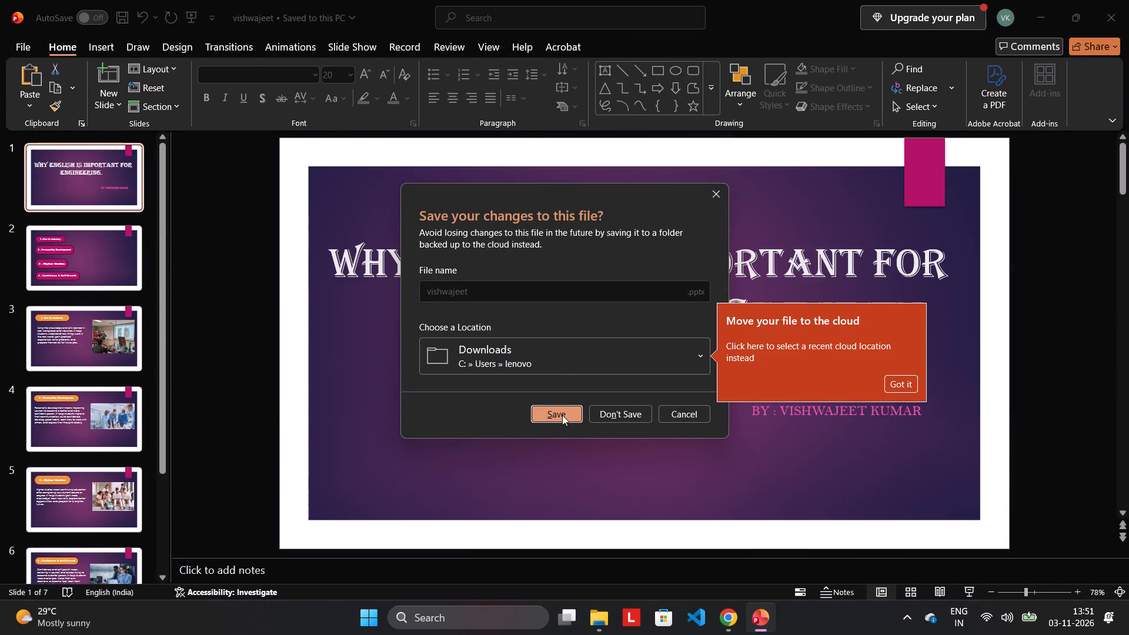
{"action": "left_click", "coordinate": [562, 415]}
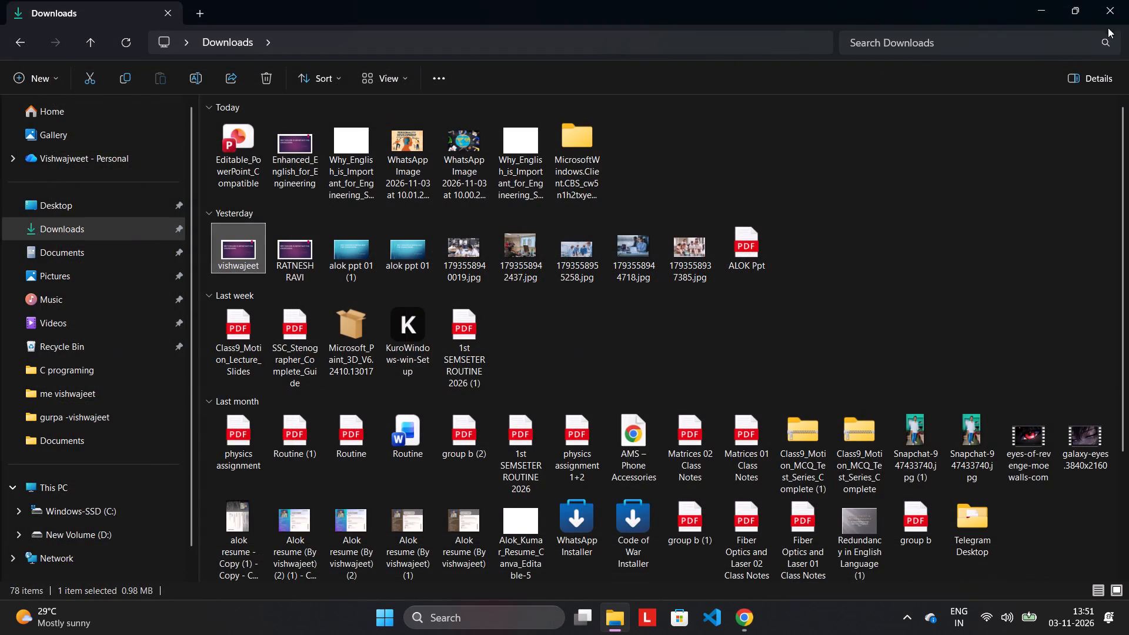
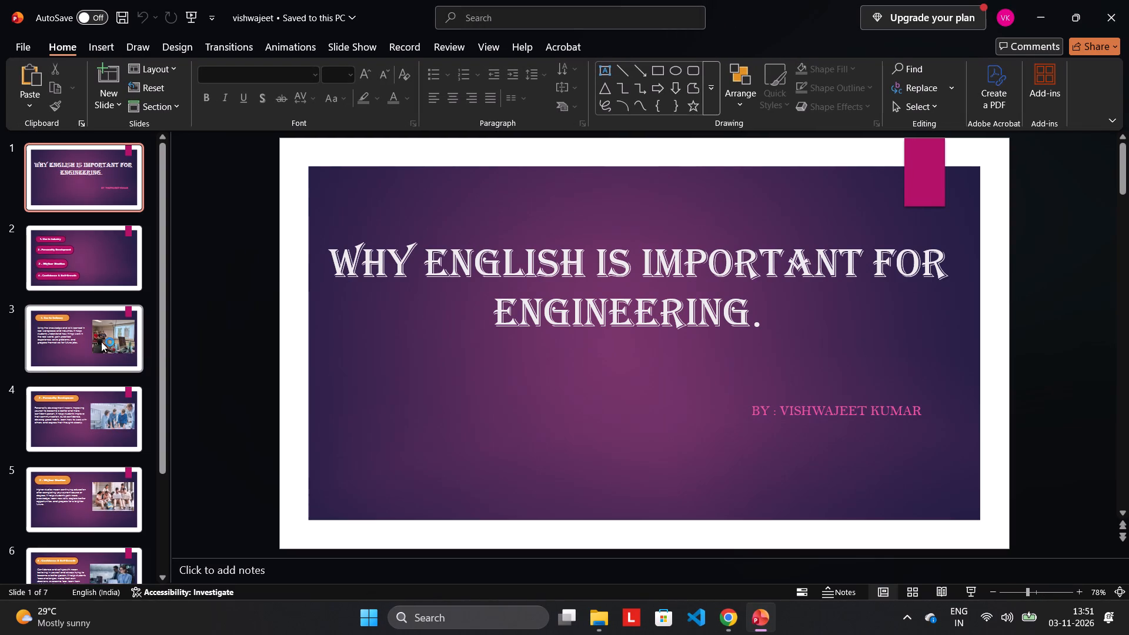
Close the vishwajeet presentation.
{"action": "left_click", "coordinate": [1122, 16]}
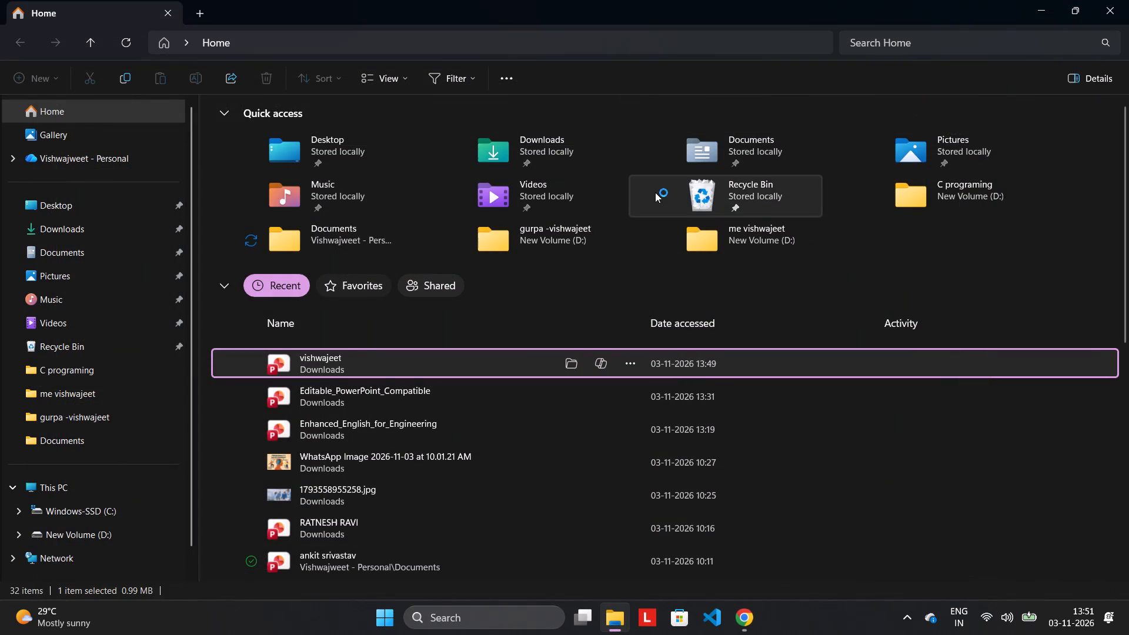
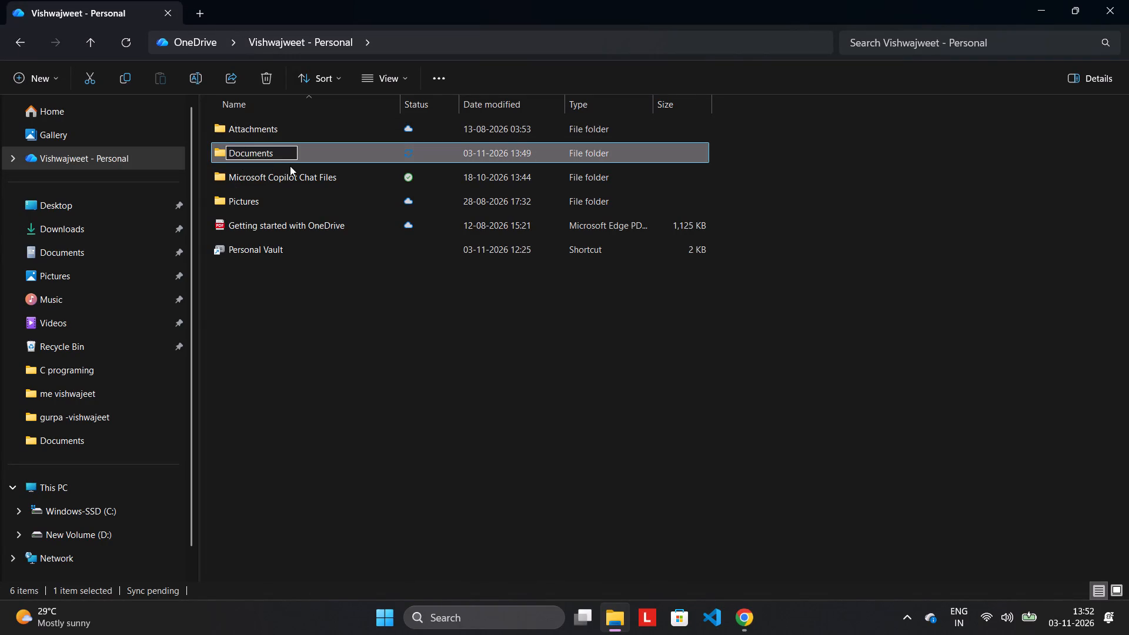
Open the vishwajeet presentation from the OneDrive Documents folder to check its slides through the last one, and close it.
{"action": "left_click", "coordinate": [290, 166]}
{"action": "double_click", "coordinate": [297, 153]}
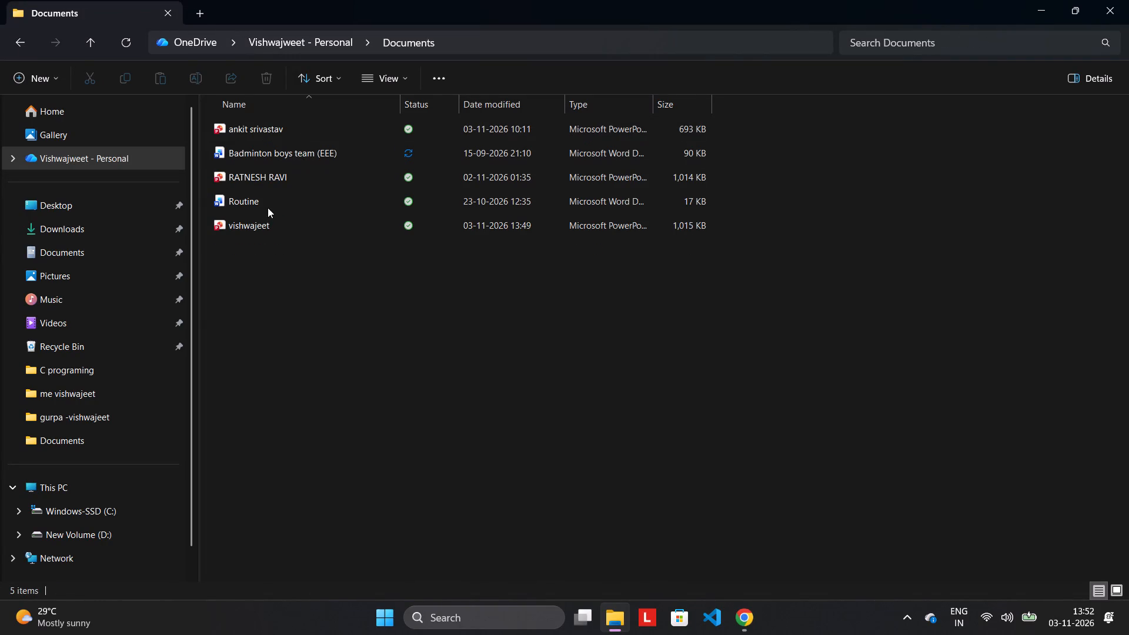
{"action": "double_click", "coordinate": [262, 226]}
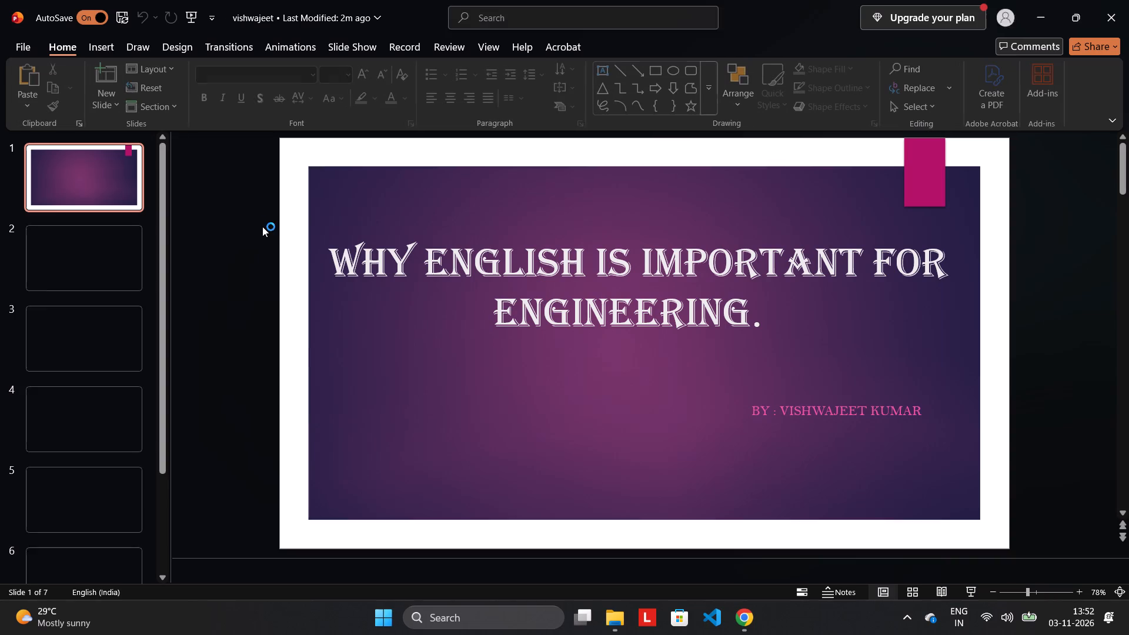
{"action": "scroll", "coordinate": [480, 300], "scroll_direction": "down", "scroll_amount": 5}
{"action": "scroll", "coordinate": [489, 319], "scroll_direction": "up", "scroll_amount": 1}
{"action": "scroll", "coordinate": [493, 319], "scroll_direction": "down", "scroll_amount": 3}
{"action": "scroll", "coordinate": [495, 320], "scroll_direction": "up", "scroll_amount": 1}
{"action": "scroll", "coordinate": [495, 321], "scroll_direction": "down", "scroll_amount": 3}
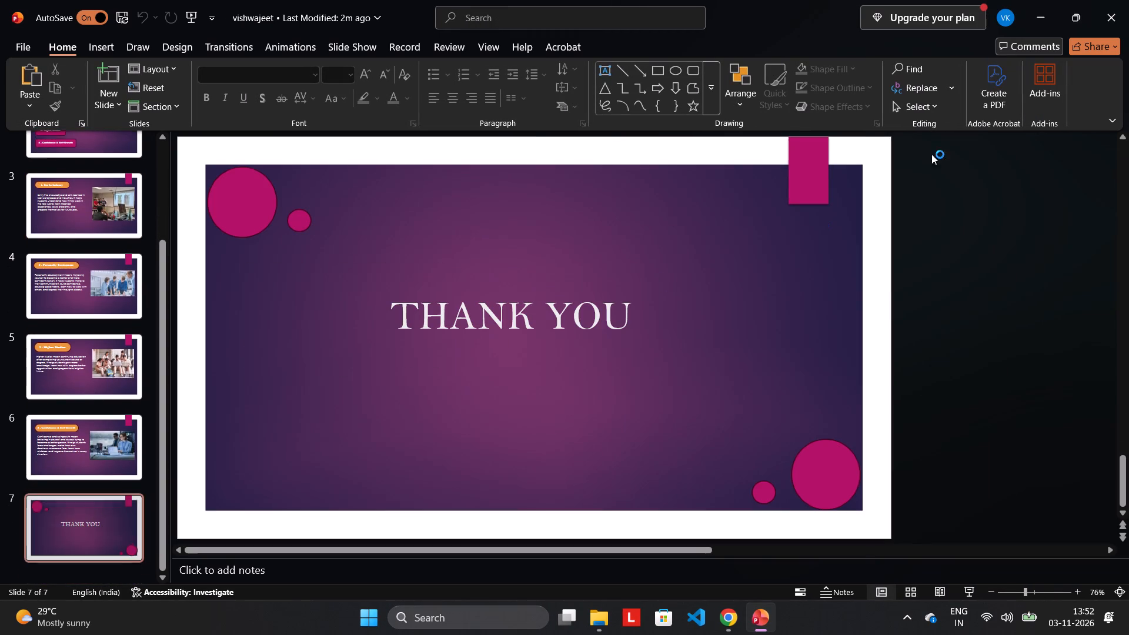
{"action": "left_click", "coordinate": [1114, 6]}
Copy the vishwajeet presentation file from the OneDrive Documents folder.
{"action": "key", "text": "ctrl+c"}
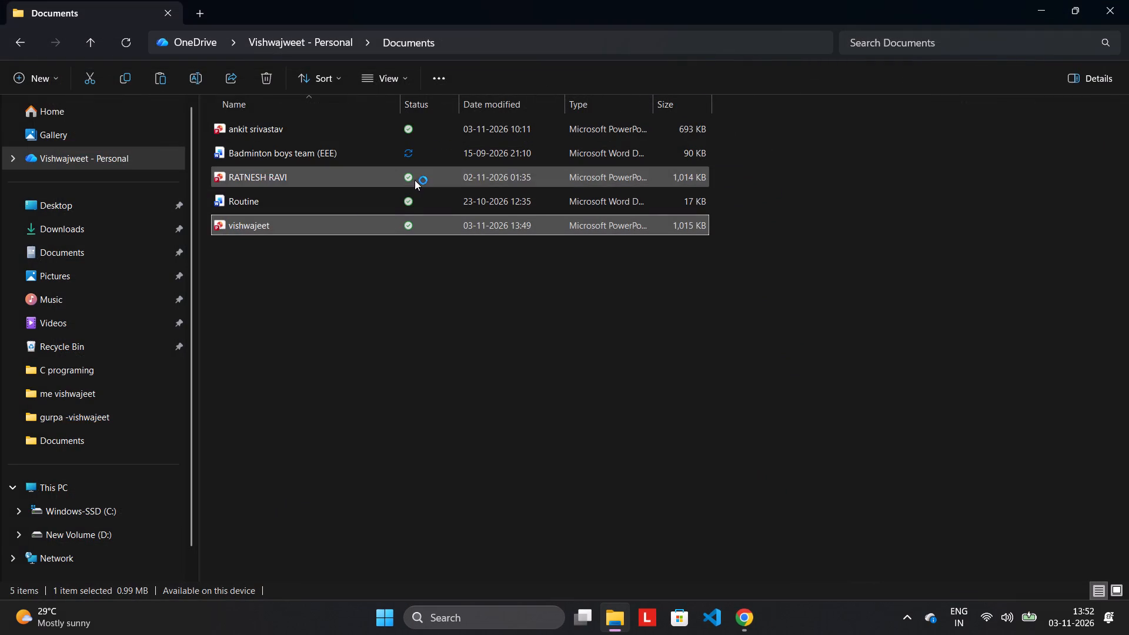